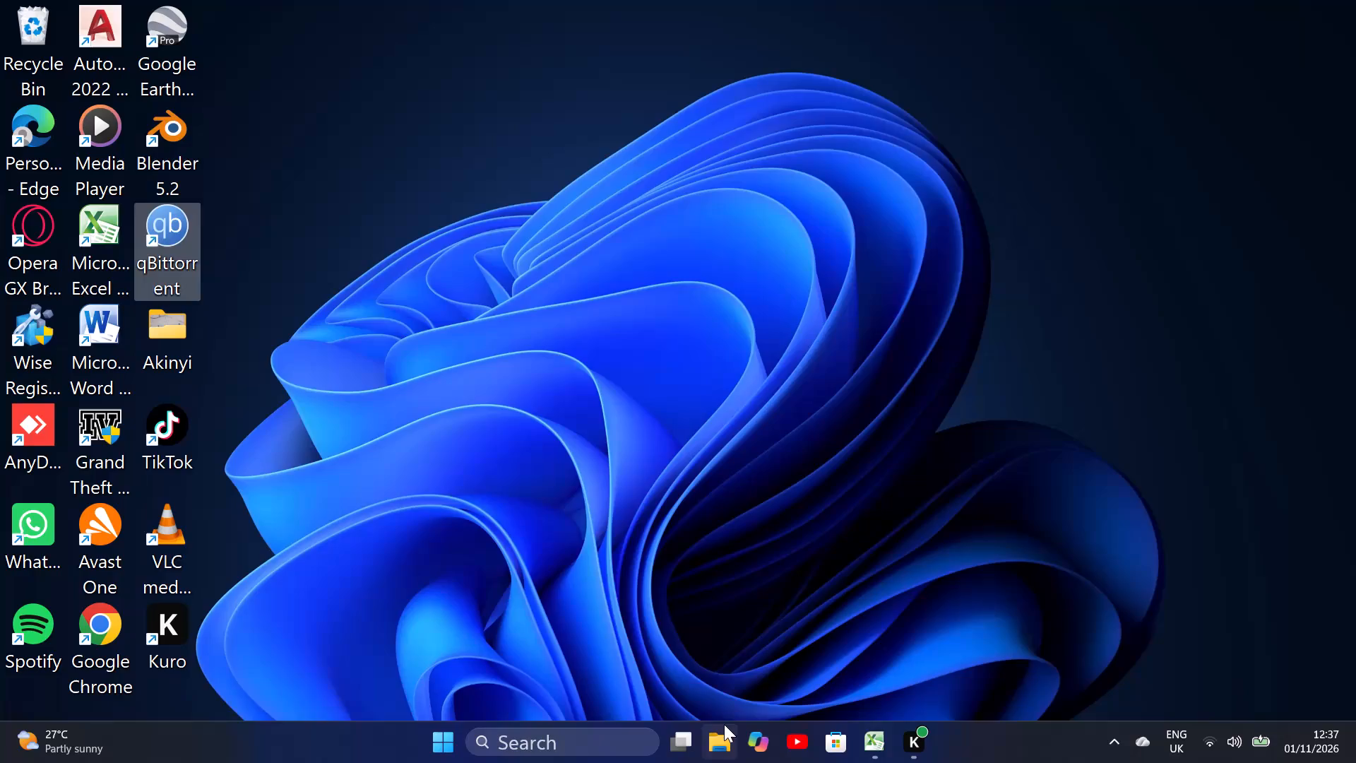
Open the "ICT documents and notes" folder in File Explorer.
left_click(724, 724)
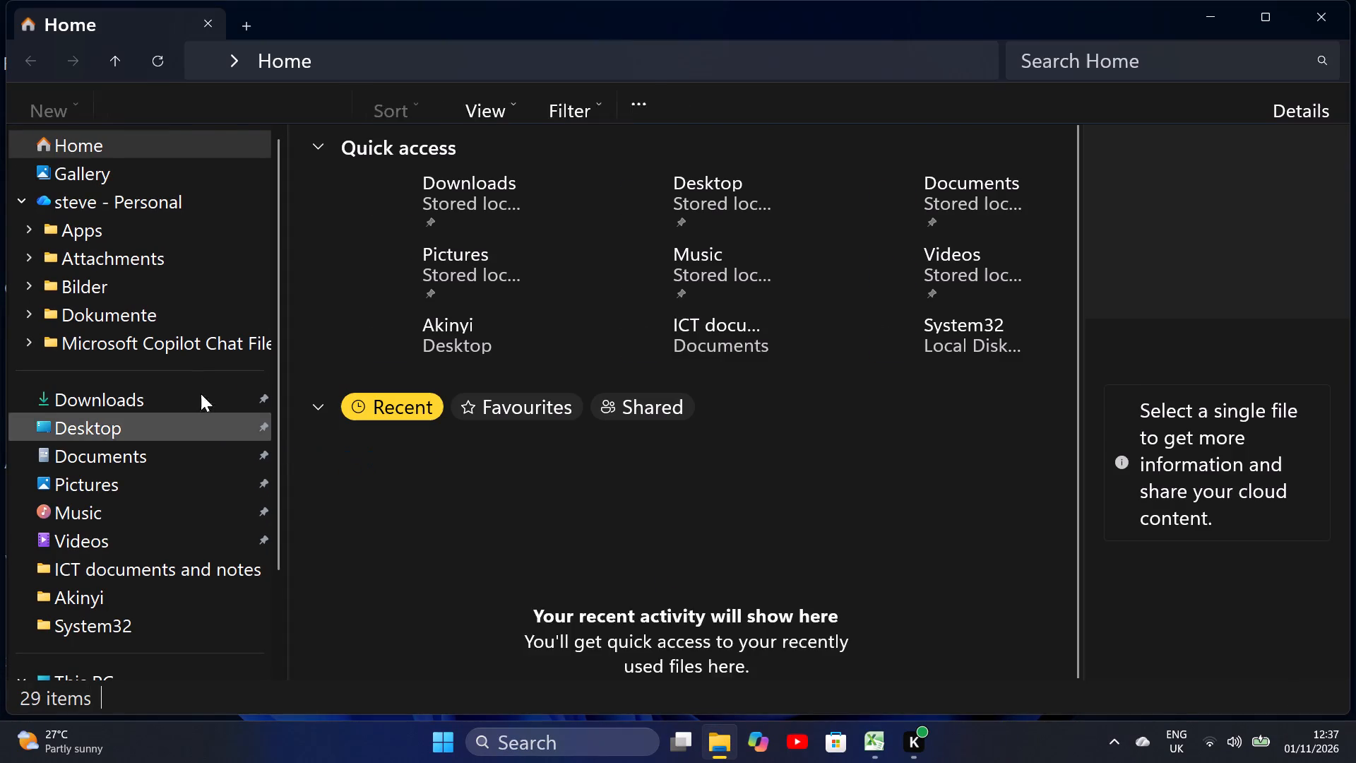
left_click(220, 575)
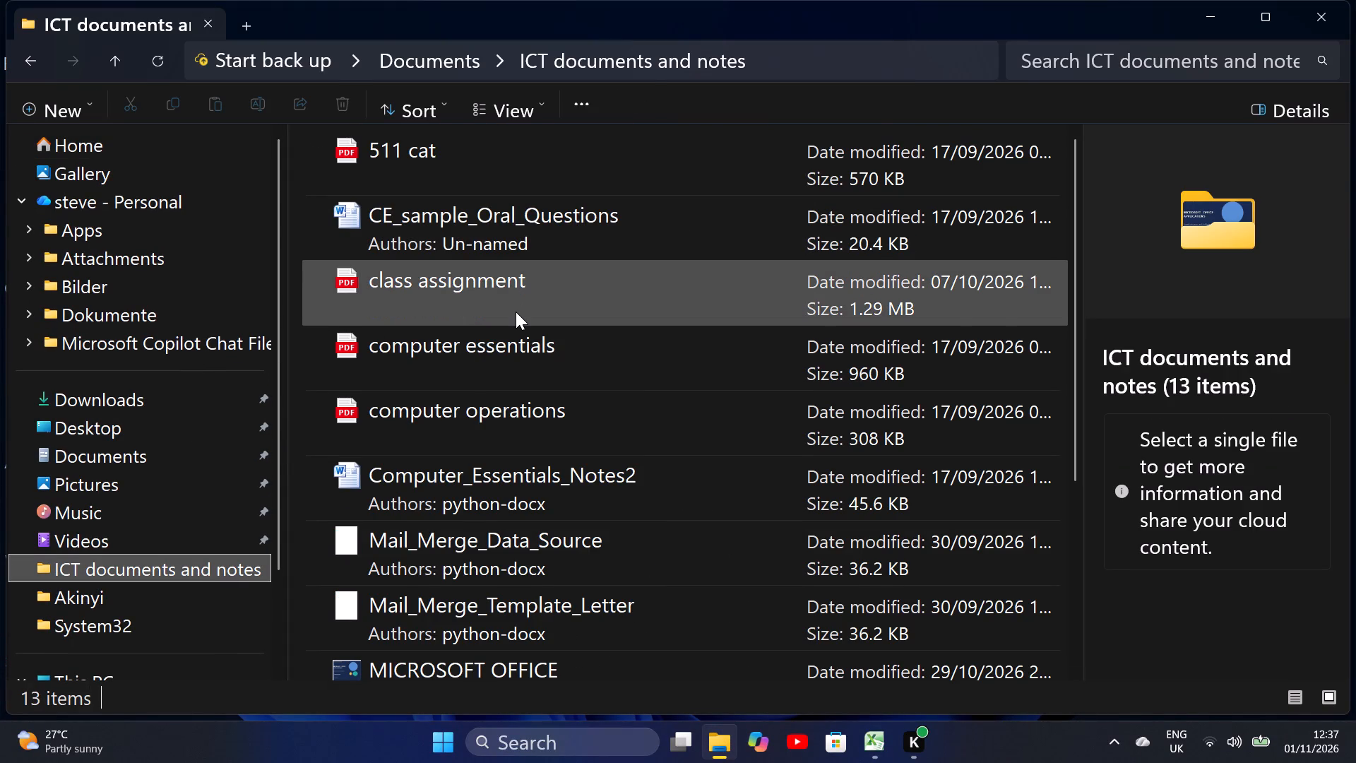
Open the MICROSOFT OFFICE presentation in PowerPoint to view it, dismiss the activation wizard, and close the presentation.
scroll(516, 312, "down", 2)
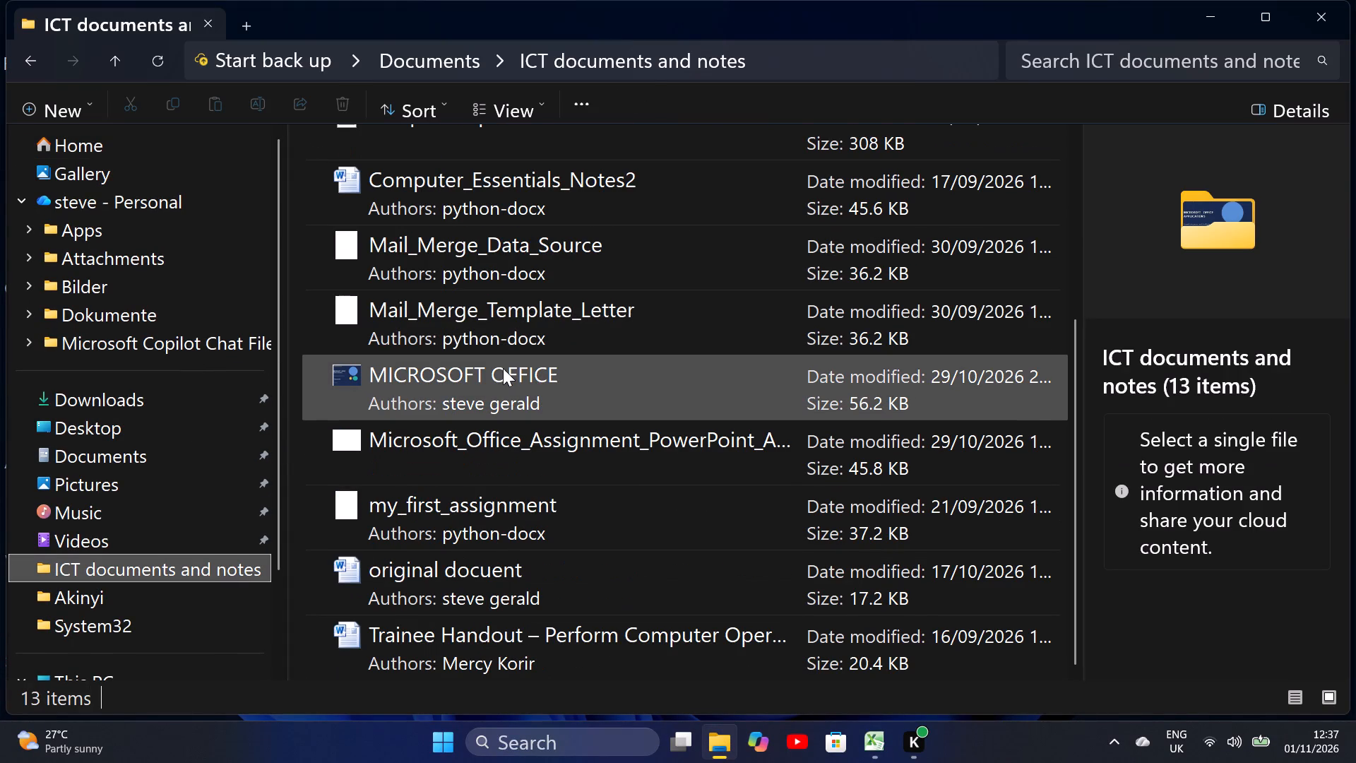
double_click(503, 368)
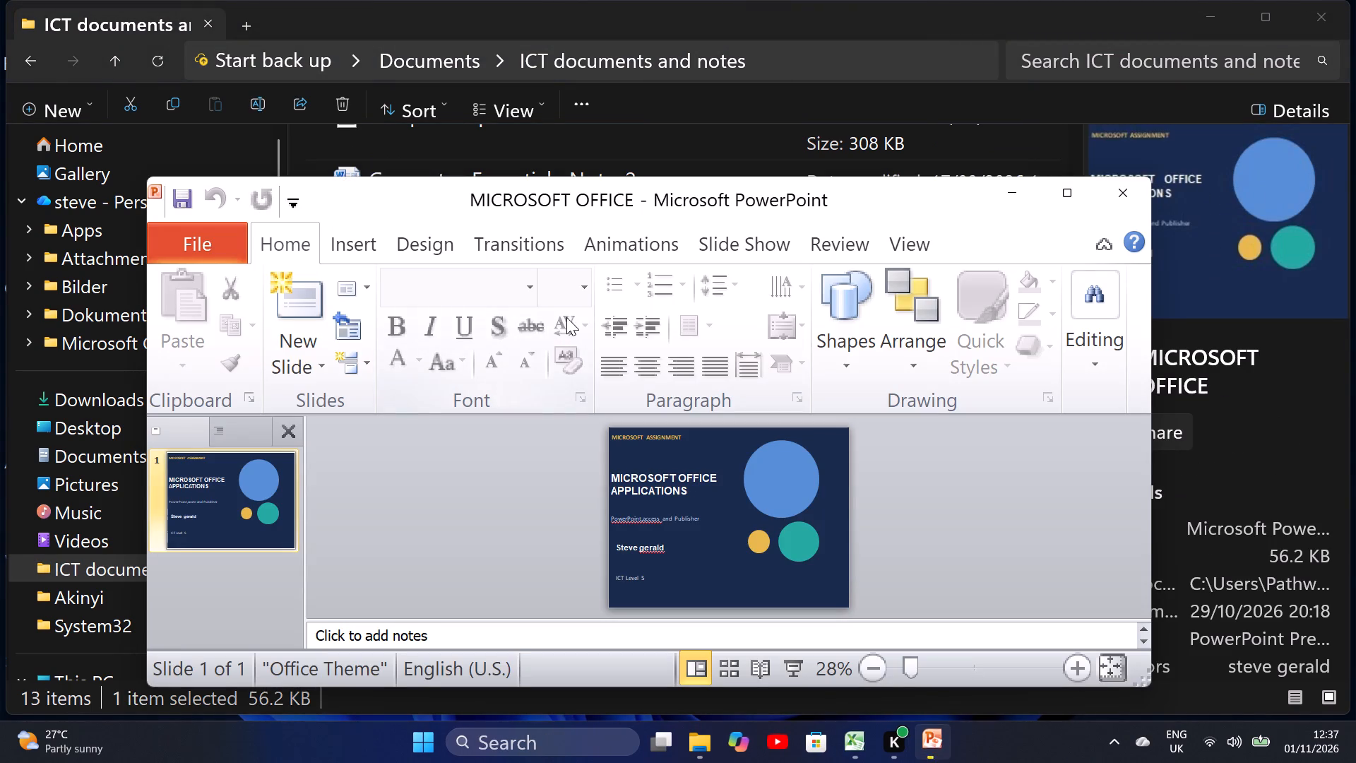
scroll(650, 459, "down", 1)
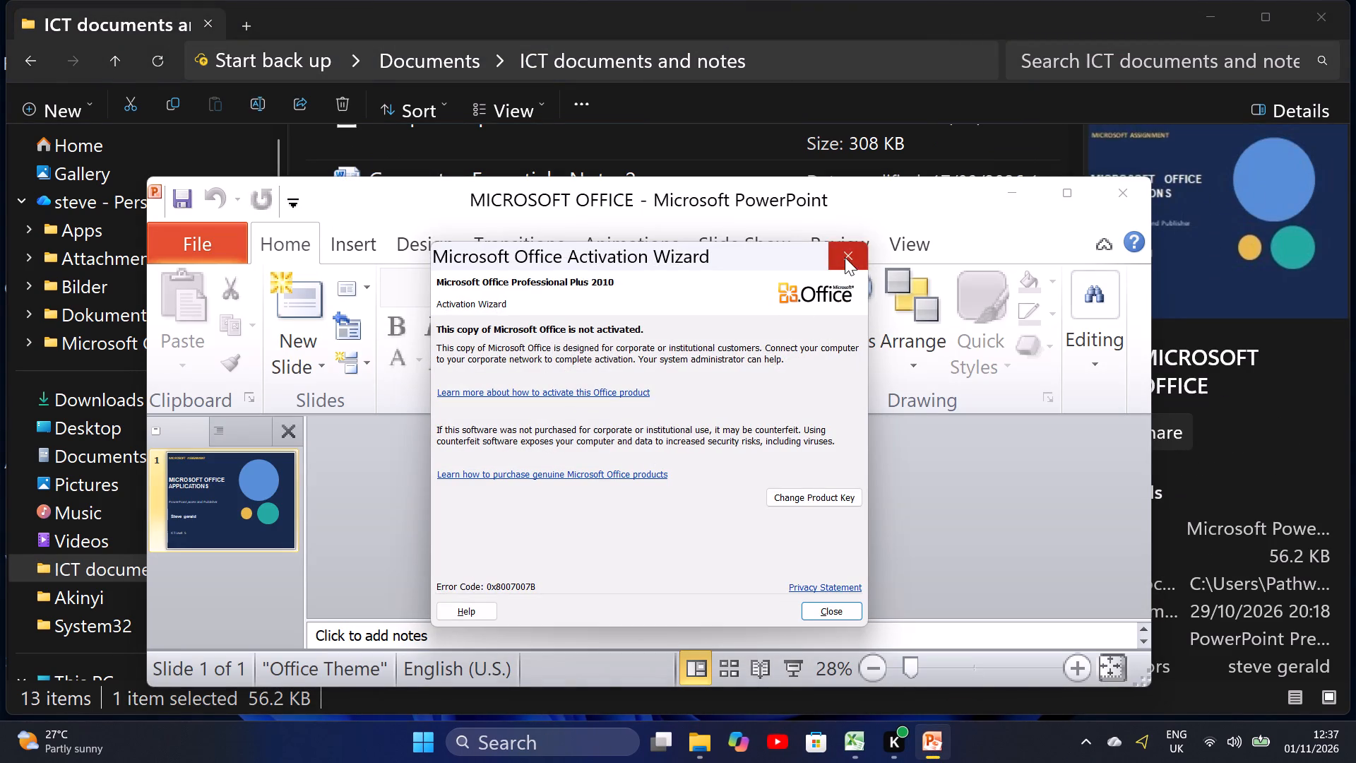
left_click(845, 257)
scroll(597, 482, "down", 4)
scroll(596, 485, "up", 4)
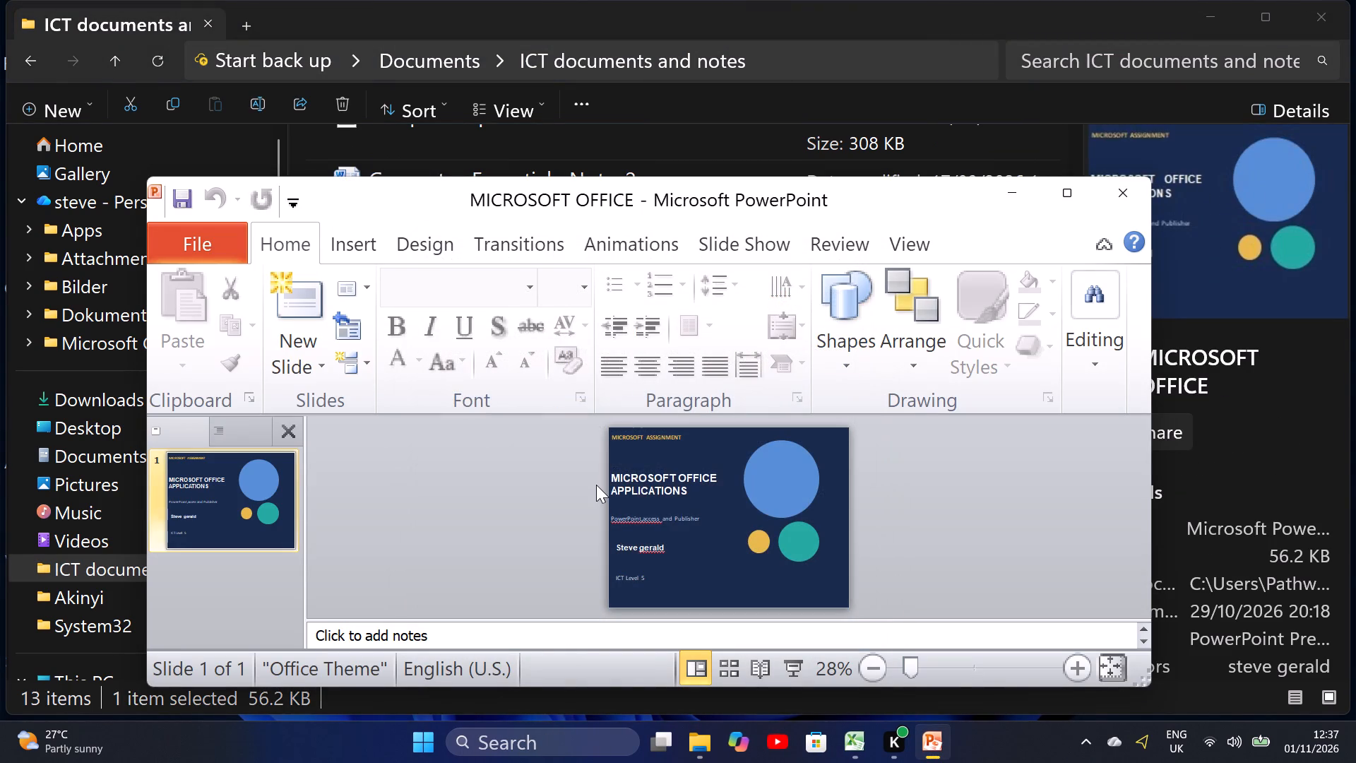
left_click(1132, 184)
Open the Mail_Merge_Data_Source document in Word to view it, dismiss the activation wizard, and close the document.
scroll(609, 451, "down", 2)
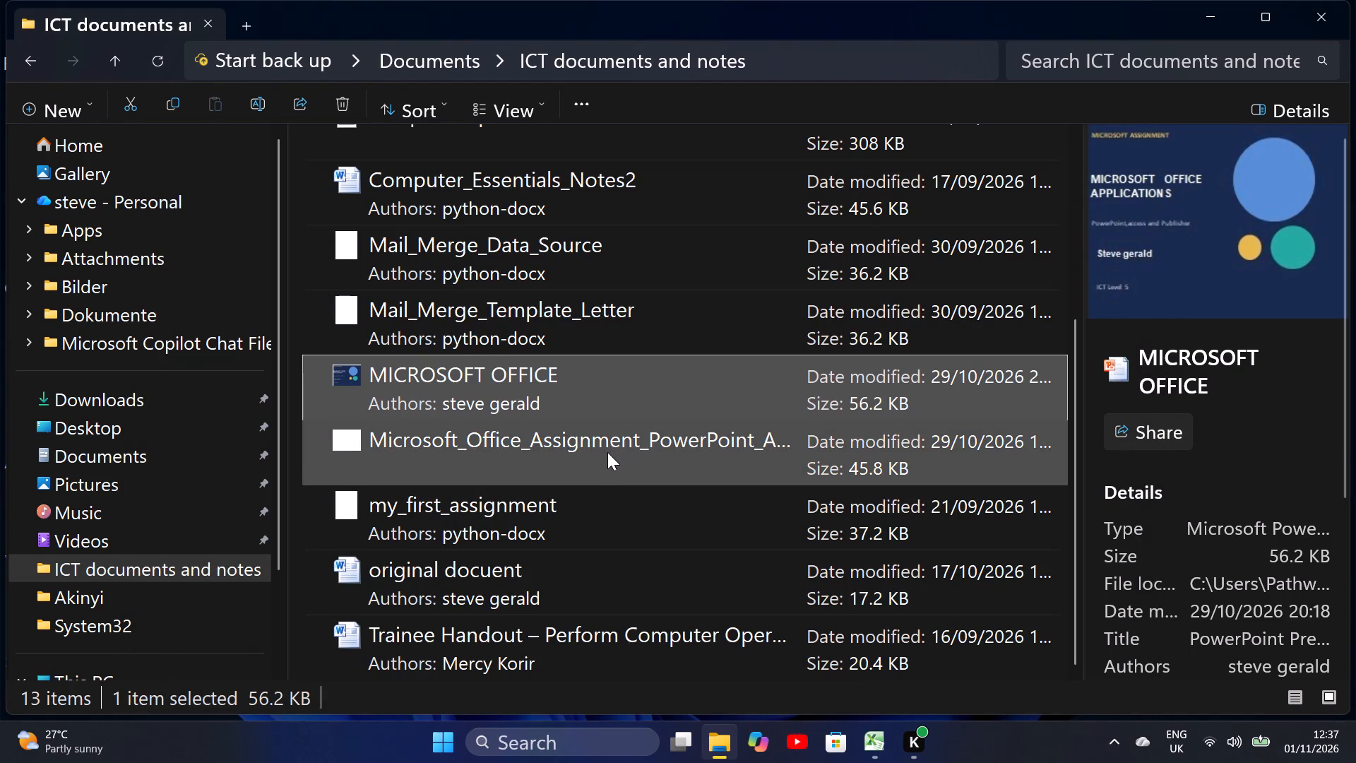
scroll(599, 469, "down", 1)
scroll(571, 573, "up", 3)
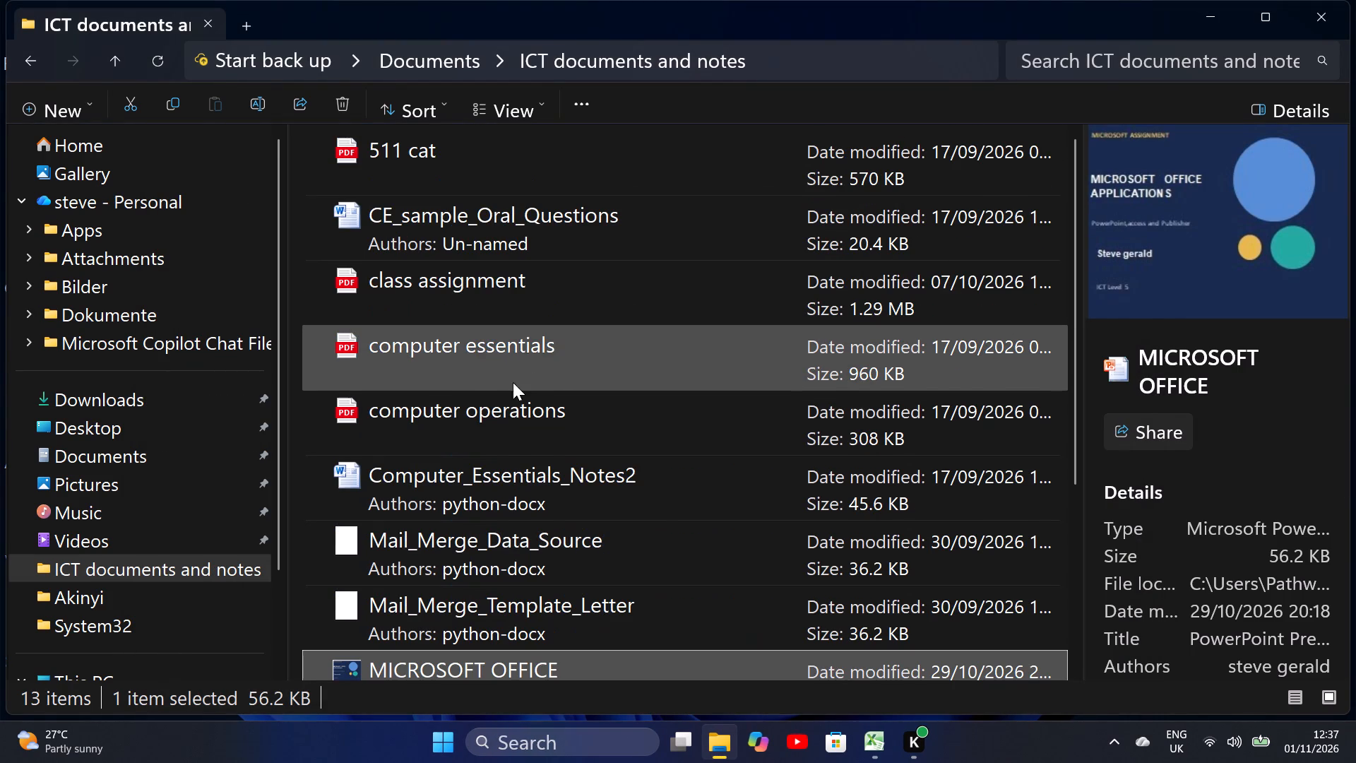
scroll(501, 517, "down", 1)
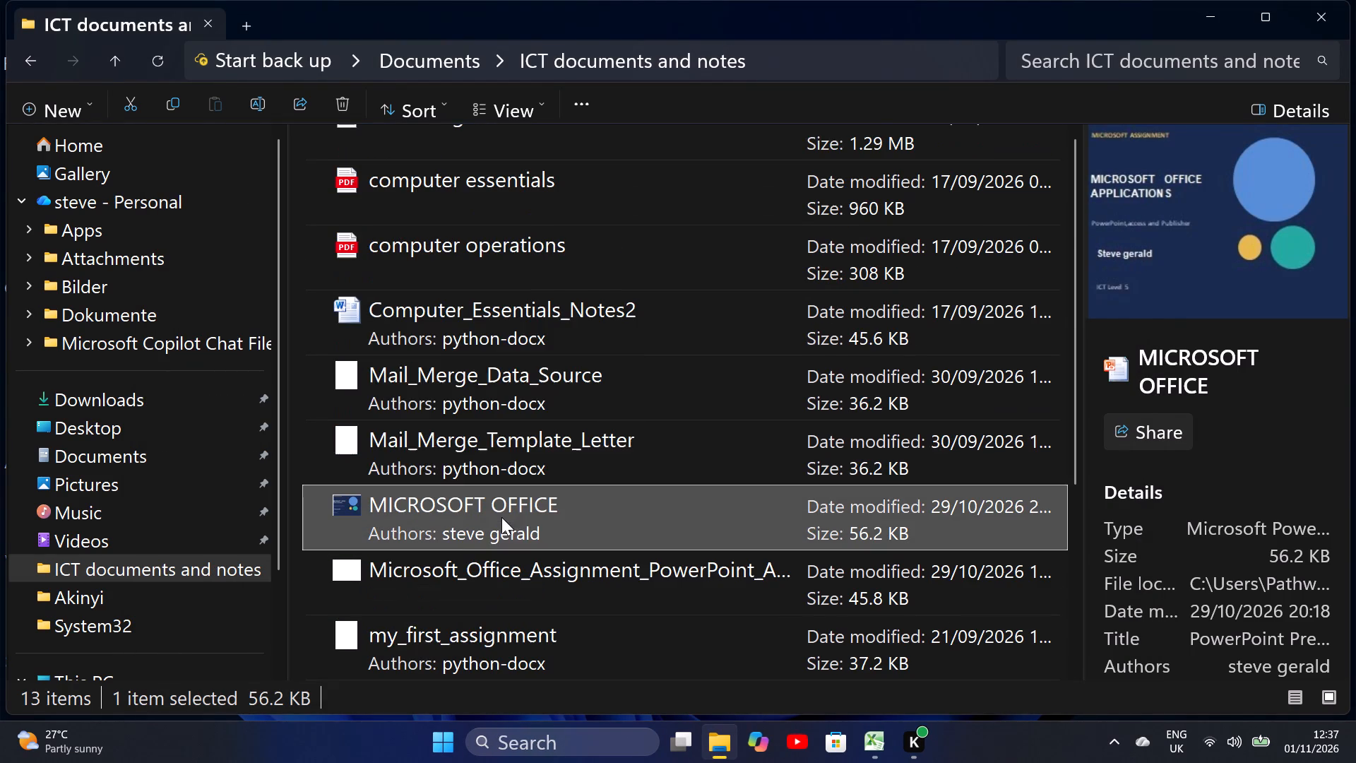
double_click(540, 392)
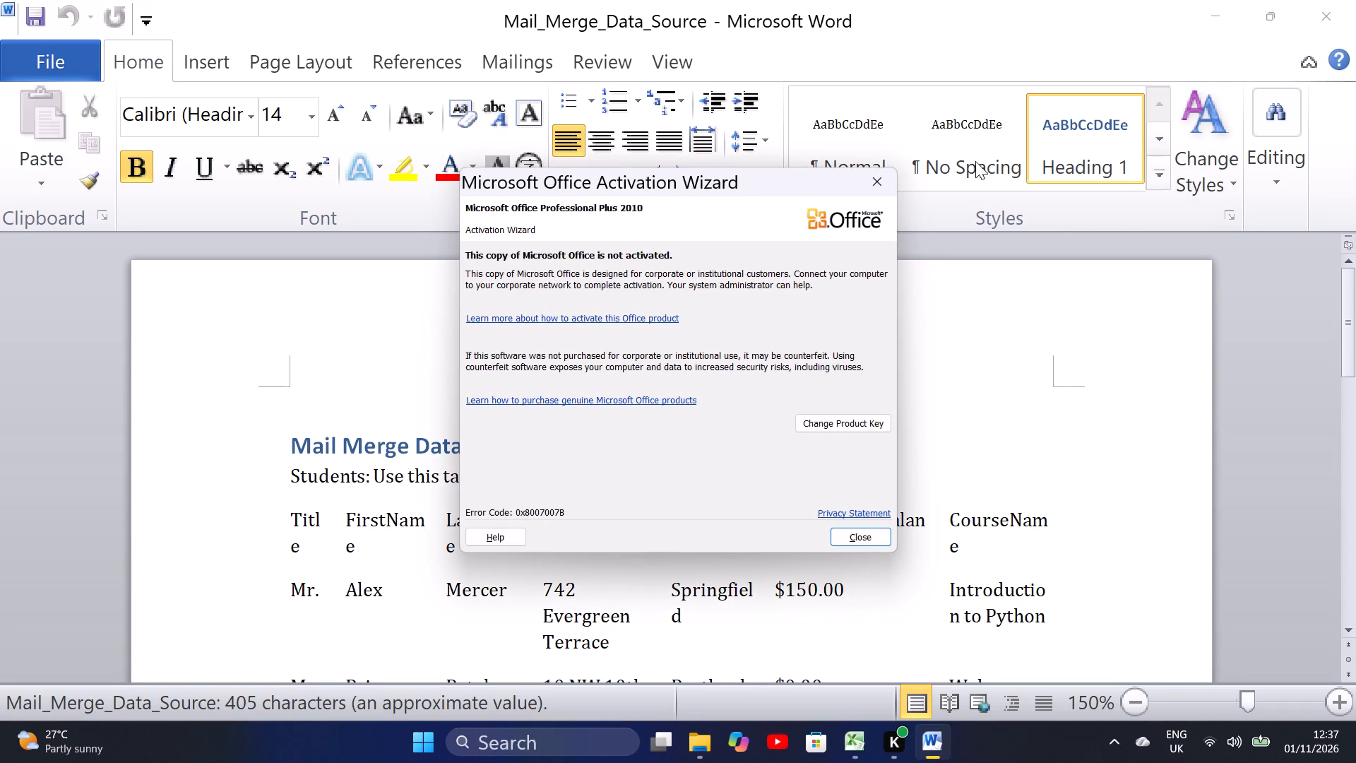
left_click(871, 172)
left_click(1305, 9)
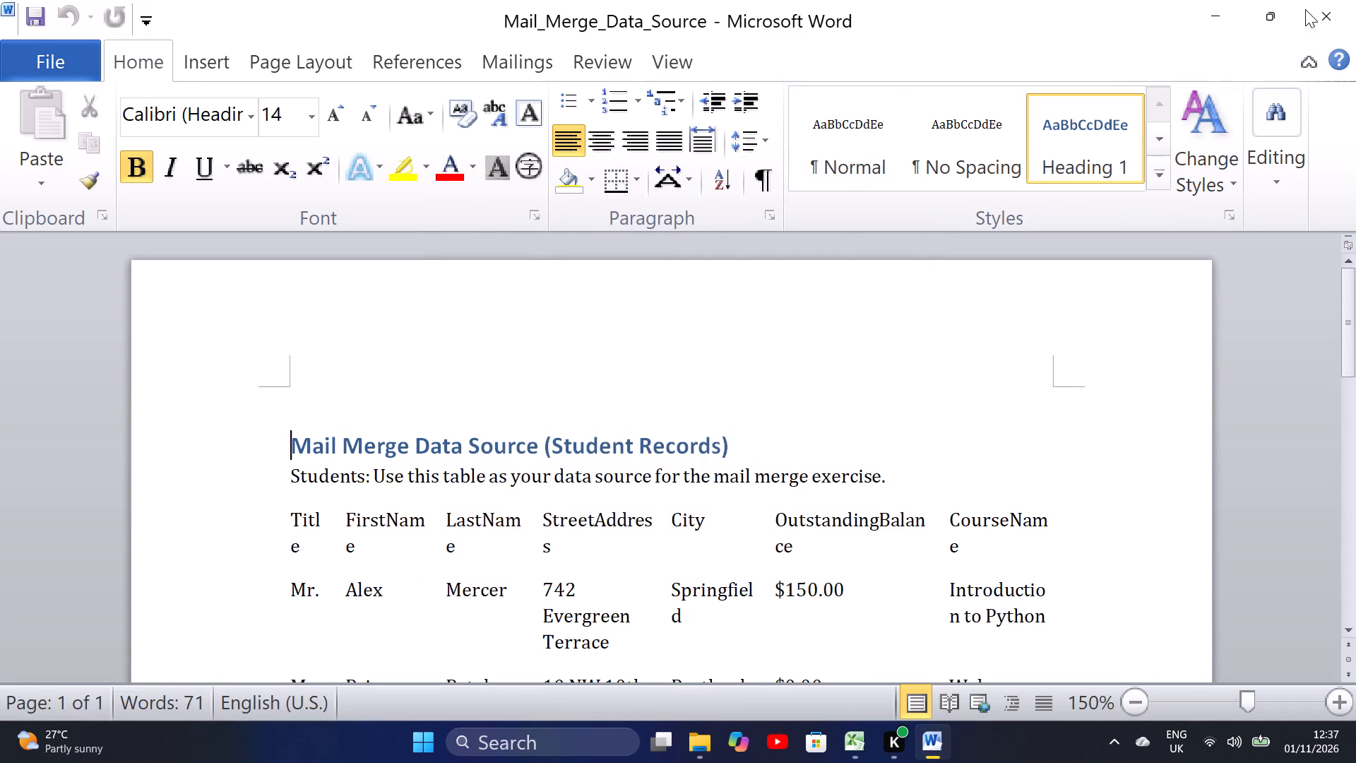
Open the Mail_Merge_Template_Letter document in Word and dismiss the activation wizard.
double_click(590, 451)
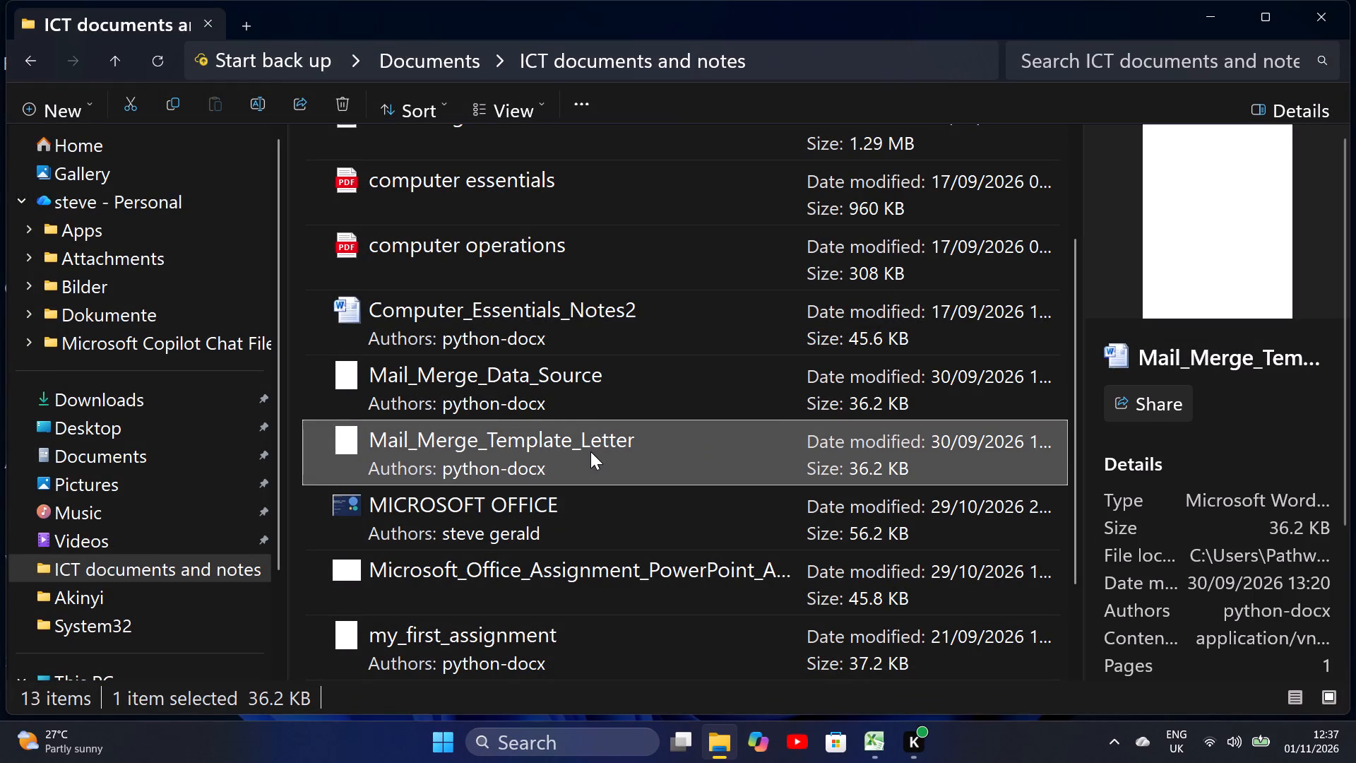
double_click(590, 451)
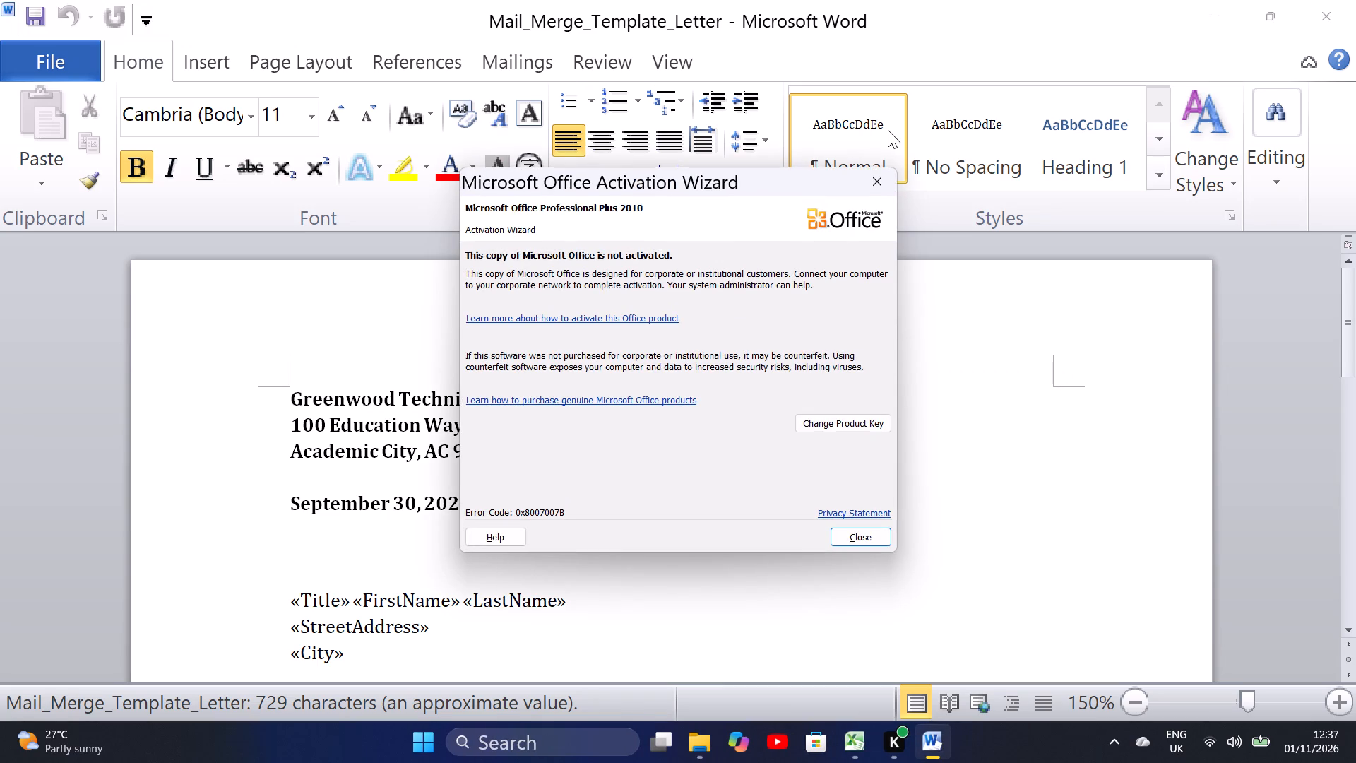
left_click(883, 182)
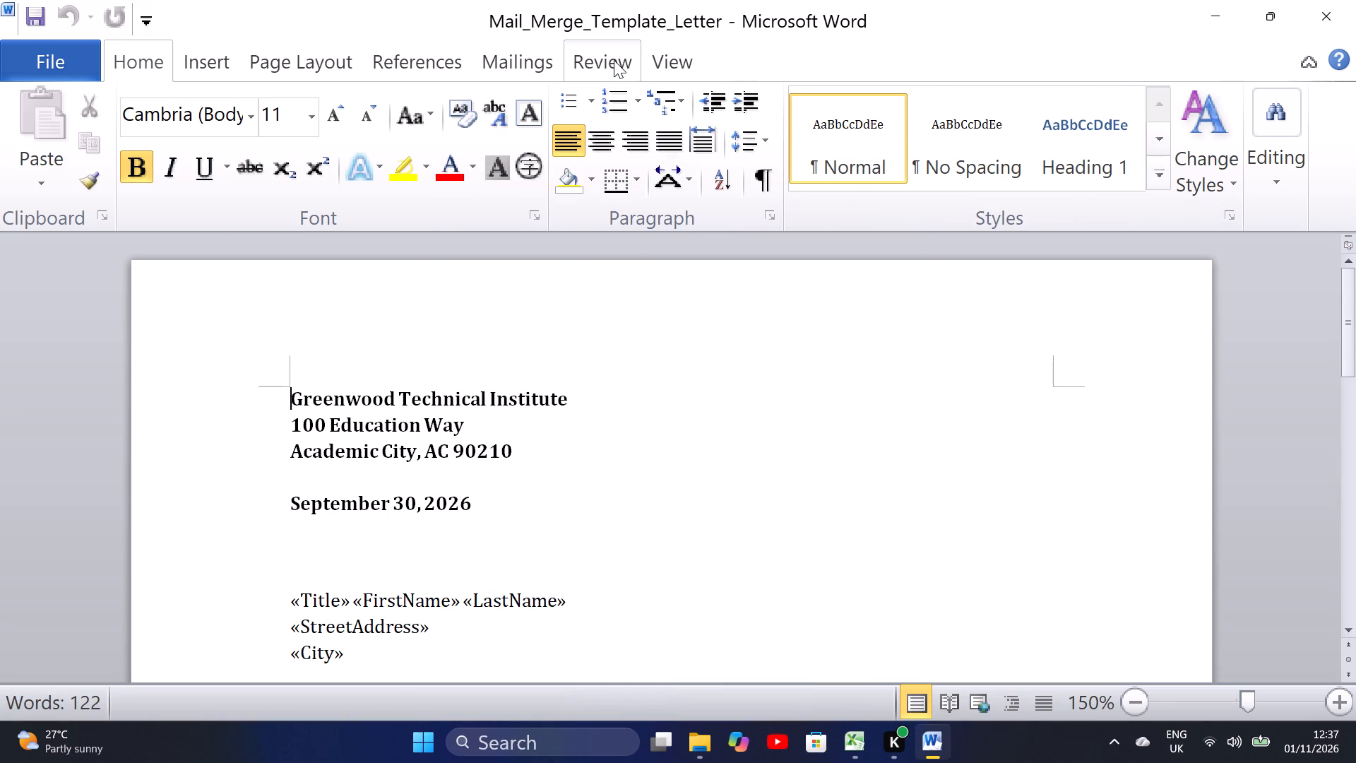
Start a mail merge of the Letters type for the template letter.
left_click(614, 60)
left_click(528, 48)
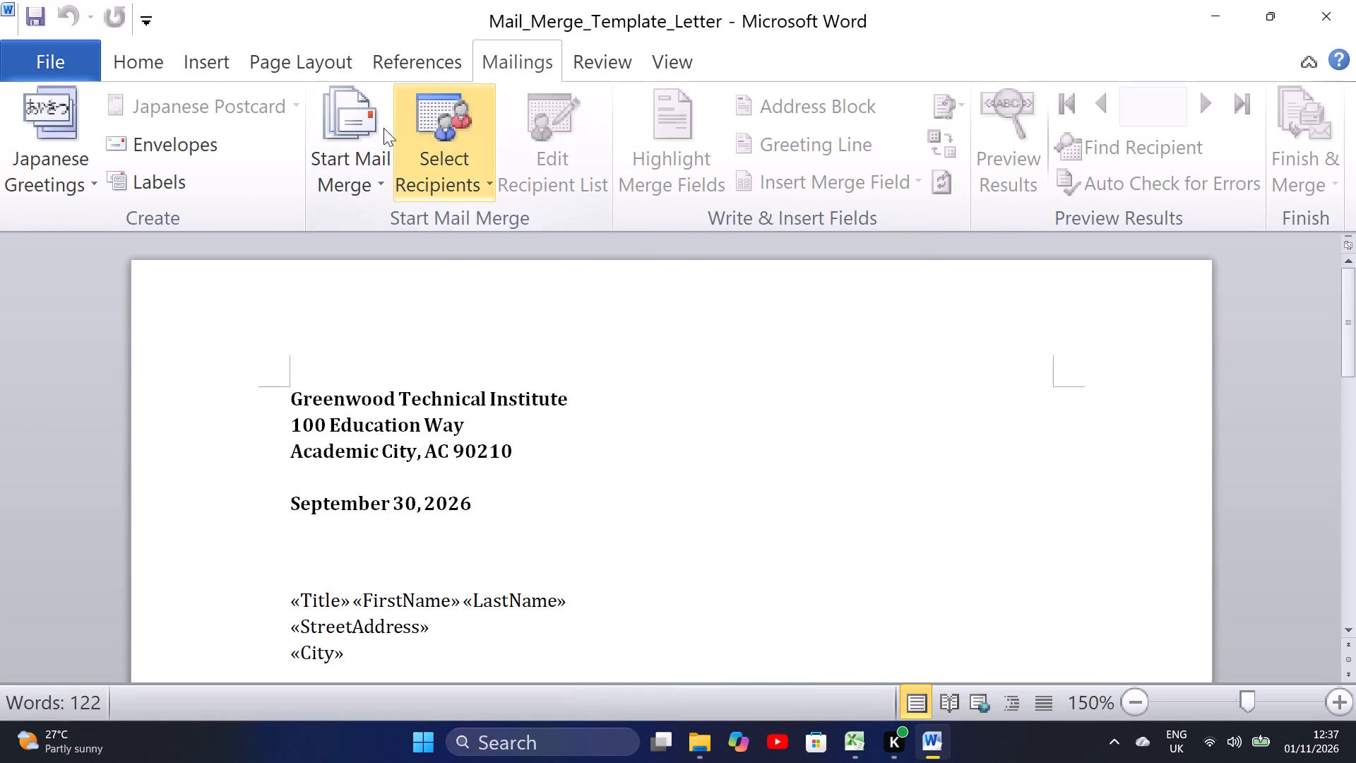
left_click(366, 132)
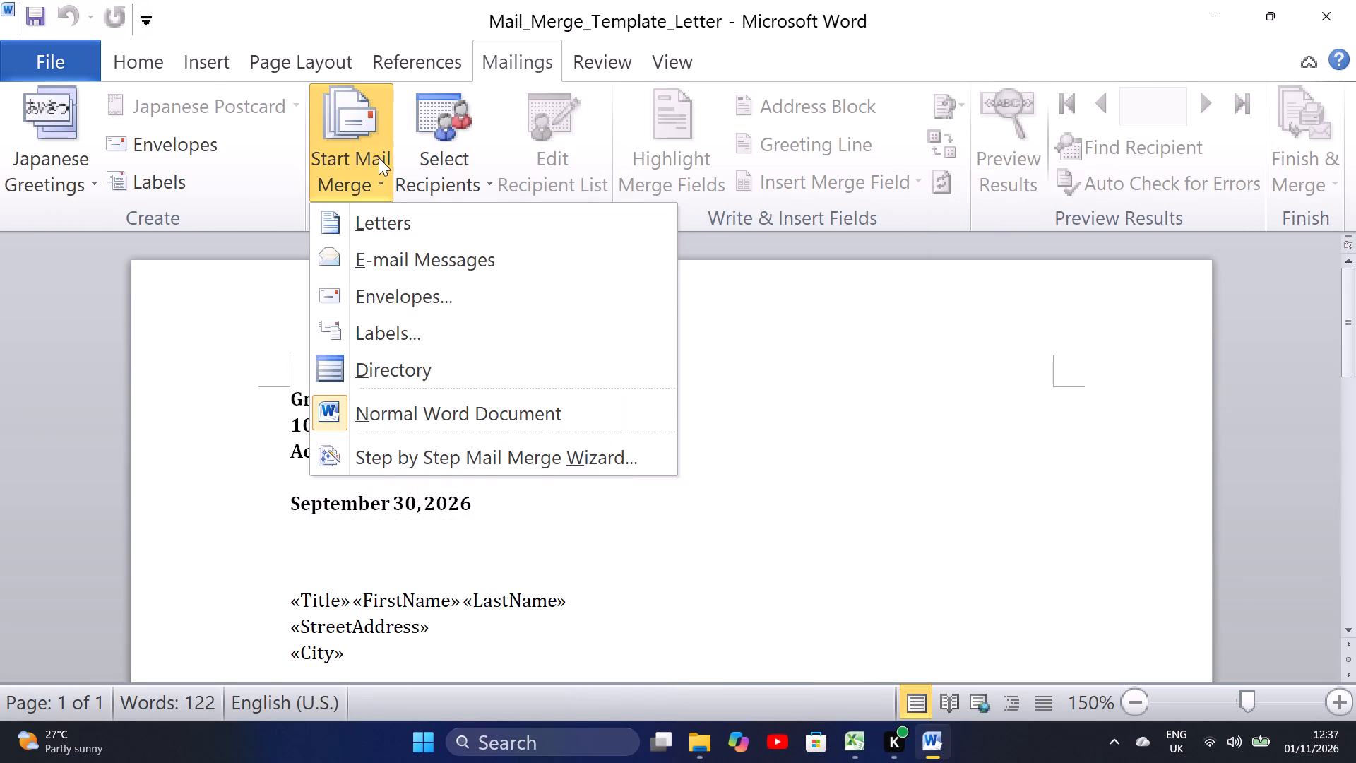
left_click(403, 228)
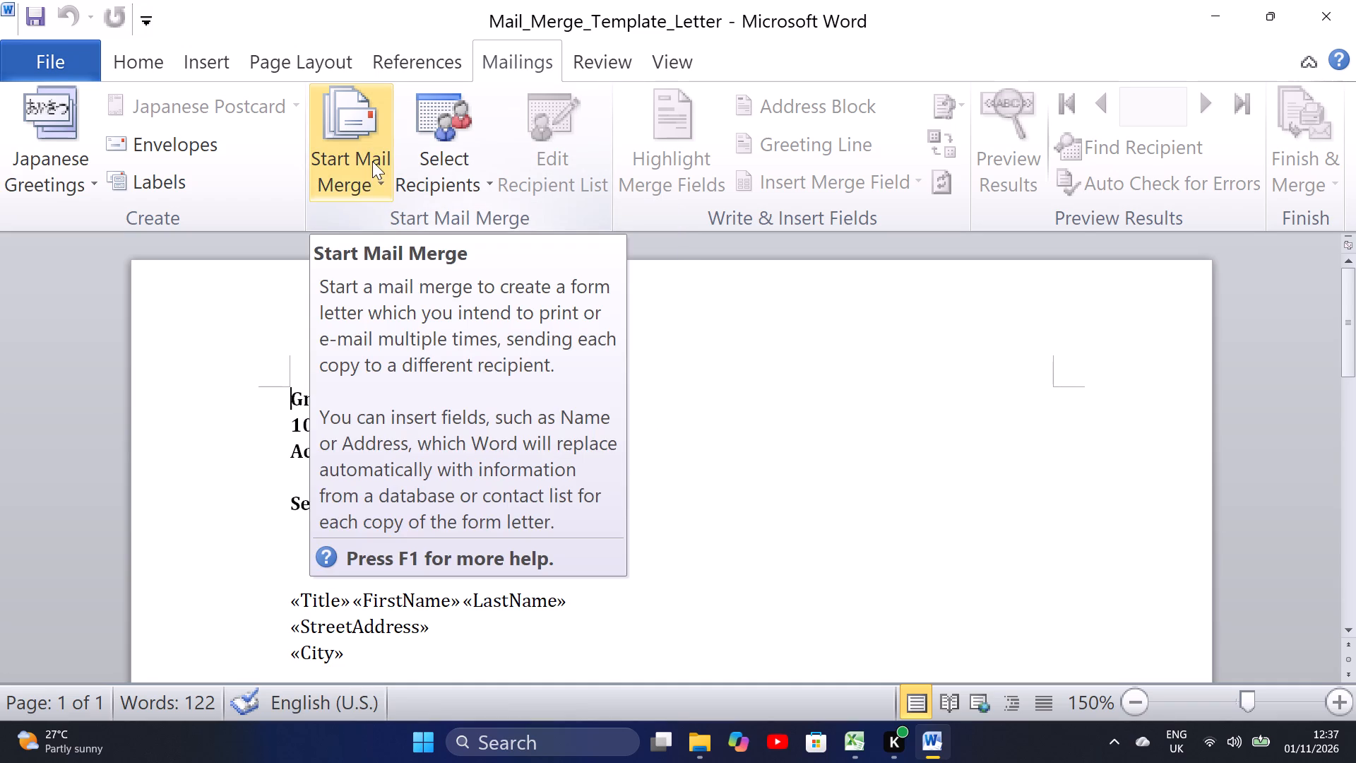
Use the existing Mail_Merge_Data_Source file from "ICT documents and notes" as the recipient list, accepting the default header record delimiters.
left_click(451, 150)
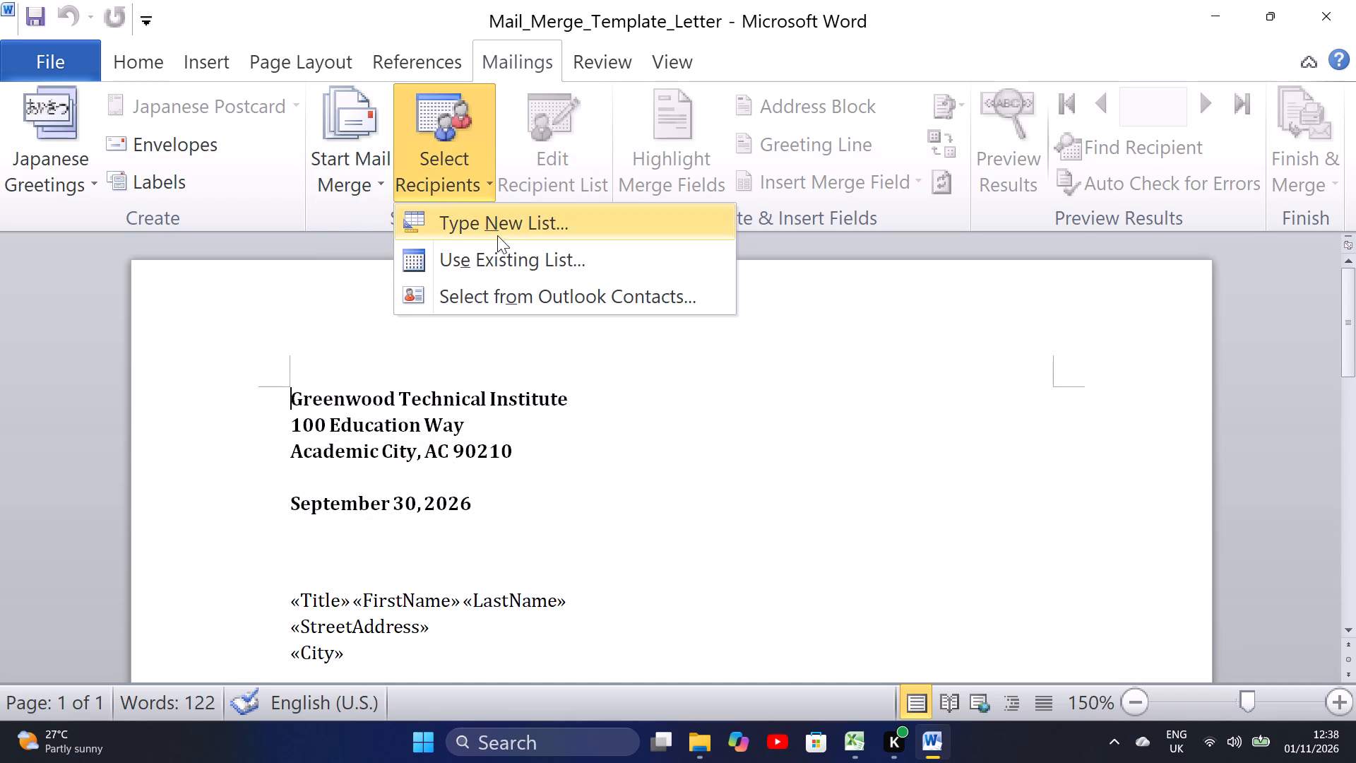
left_click(497, 249)
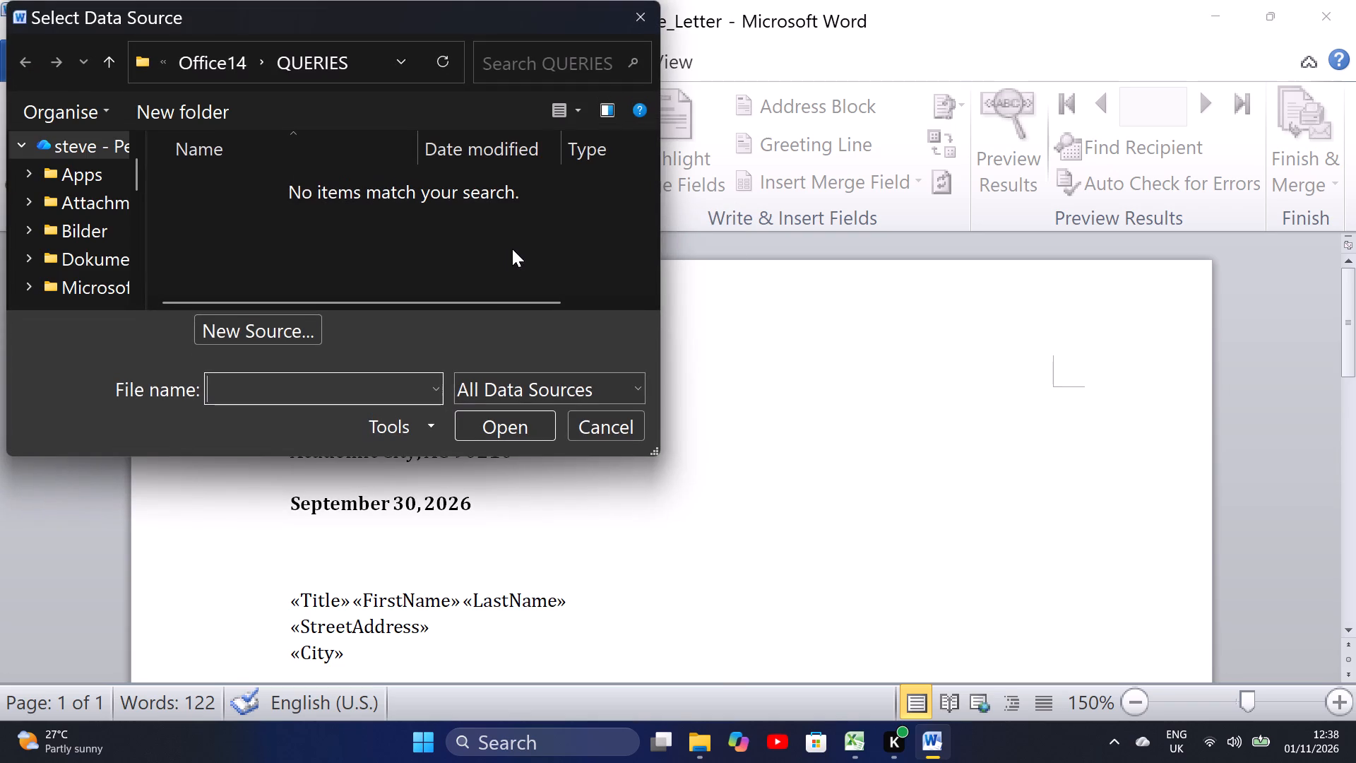
scroll(52, 187, "down", 2)
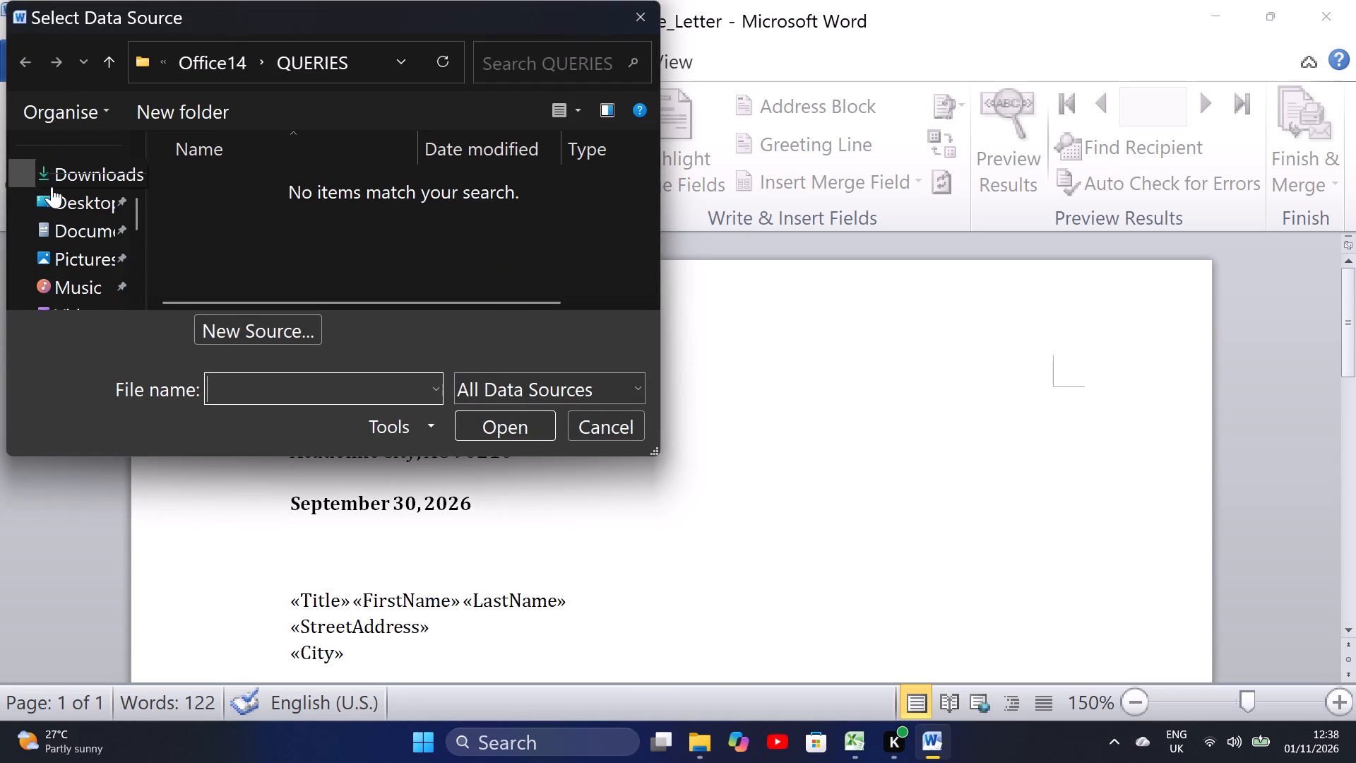
scroll(52, 187, "up", 1)
scroll(56, 196, "down", 1)
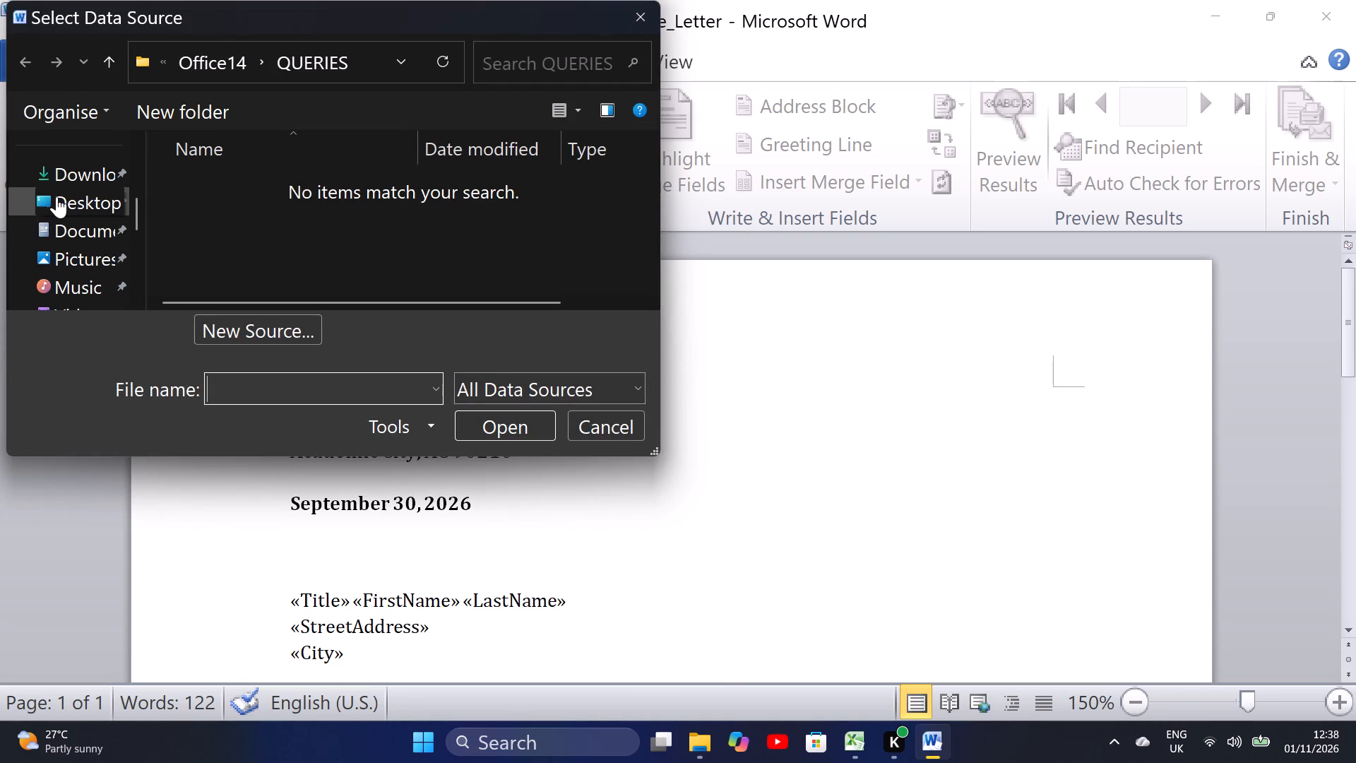
scroll(56, 196, "down", 2)
left_click(83, 175)
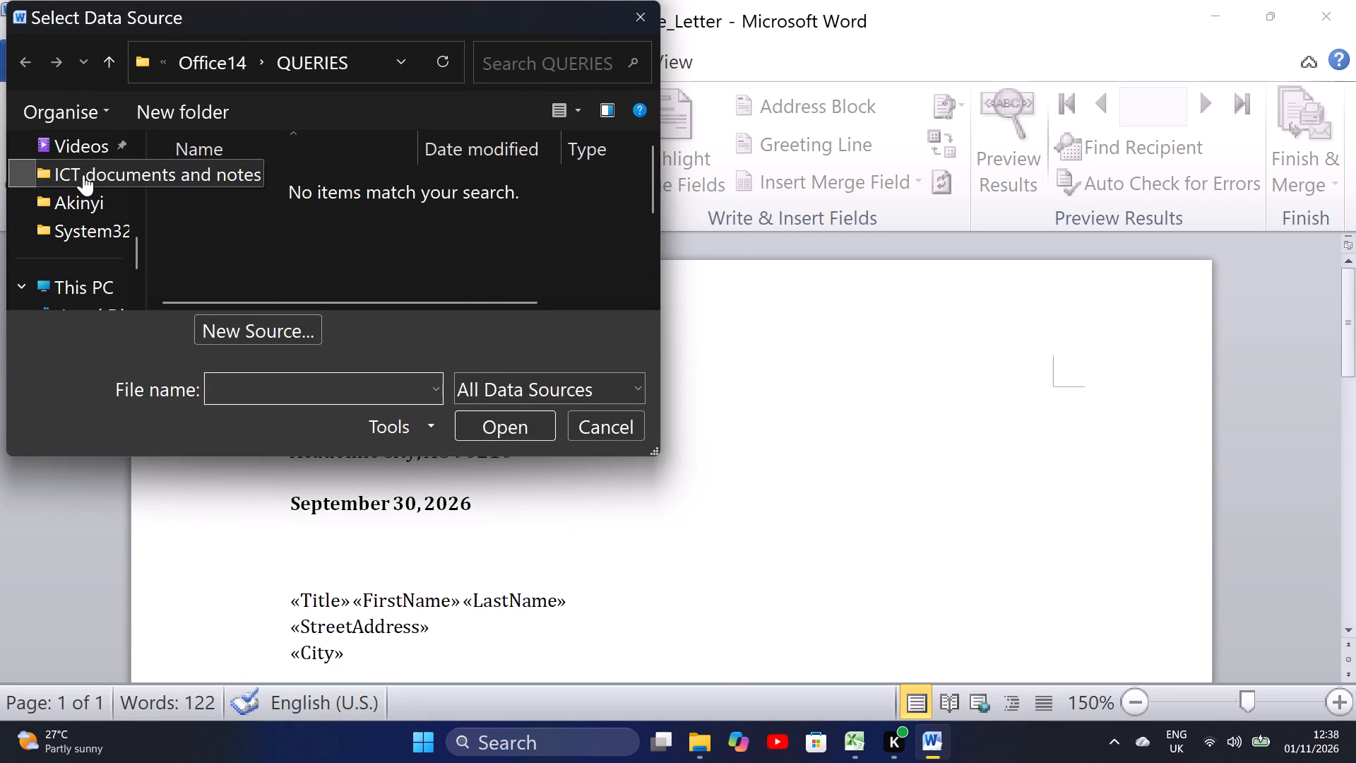
scroll(280, 199, "down", 1)
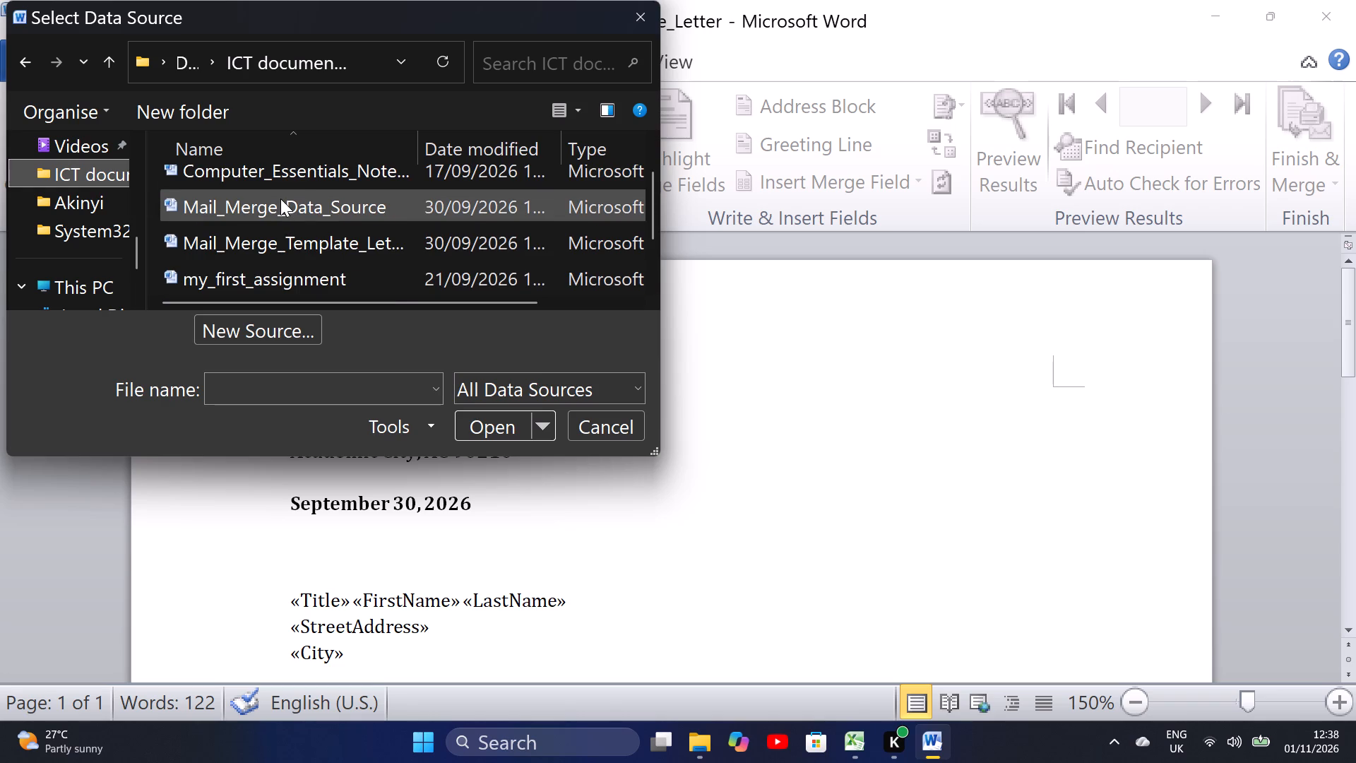
left_click(280, 199)
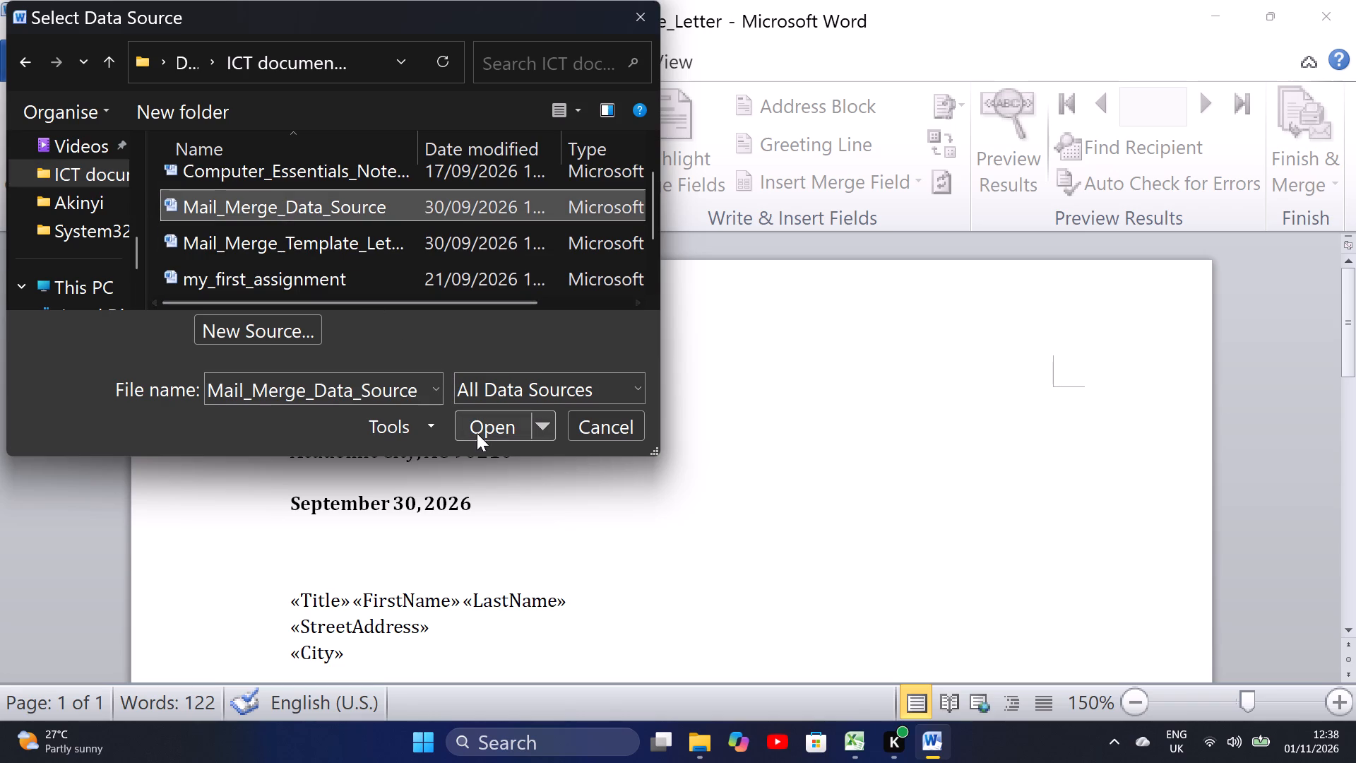
left_click(479, 426)
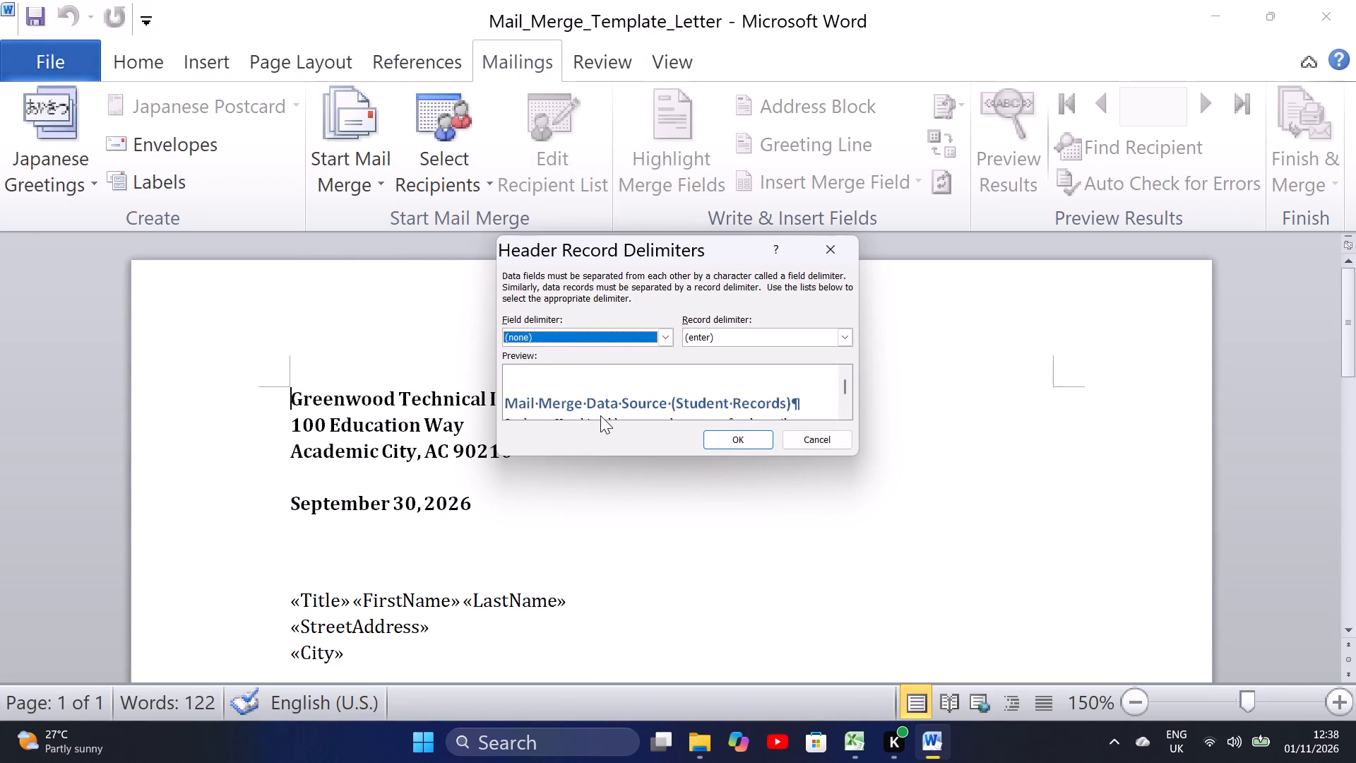
left_click(737, 444)
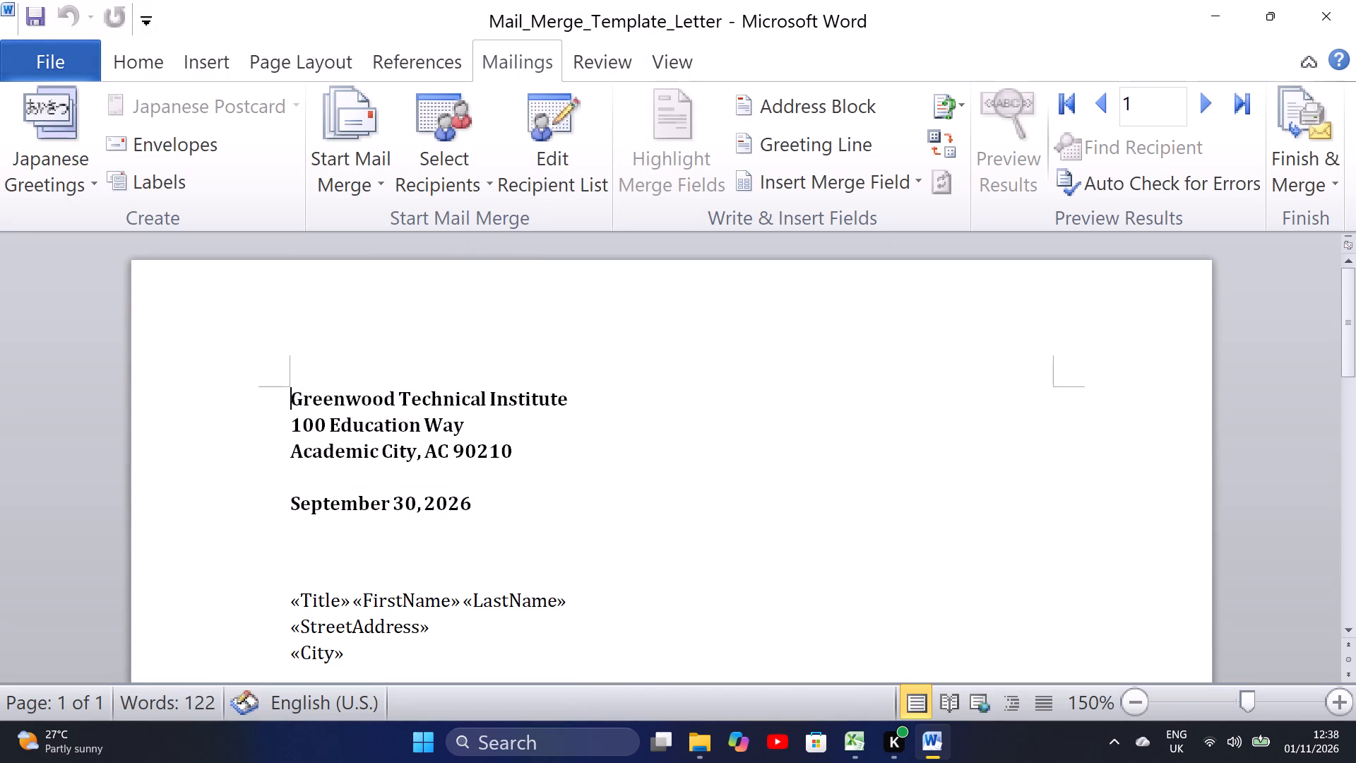
Examine the mail merge recipient list, close it, and accept the default header record delimiters.
left_click(564, 170)
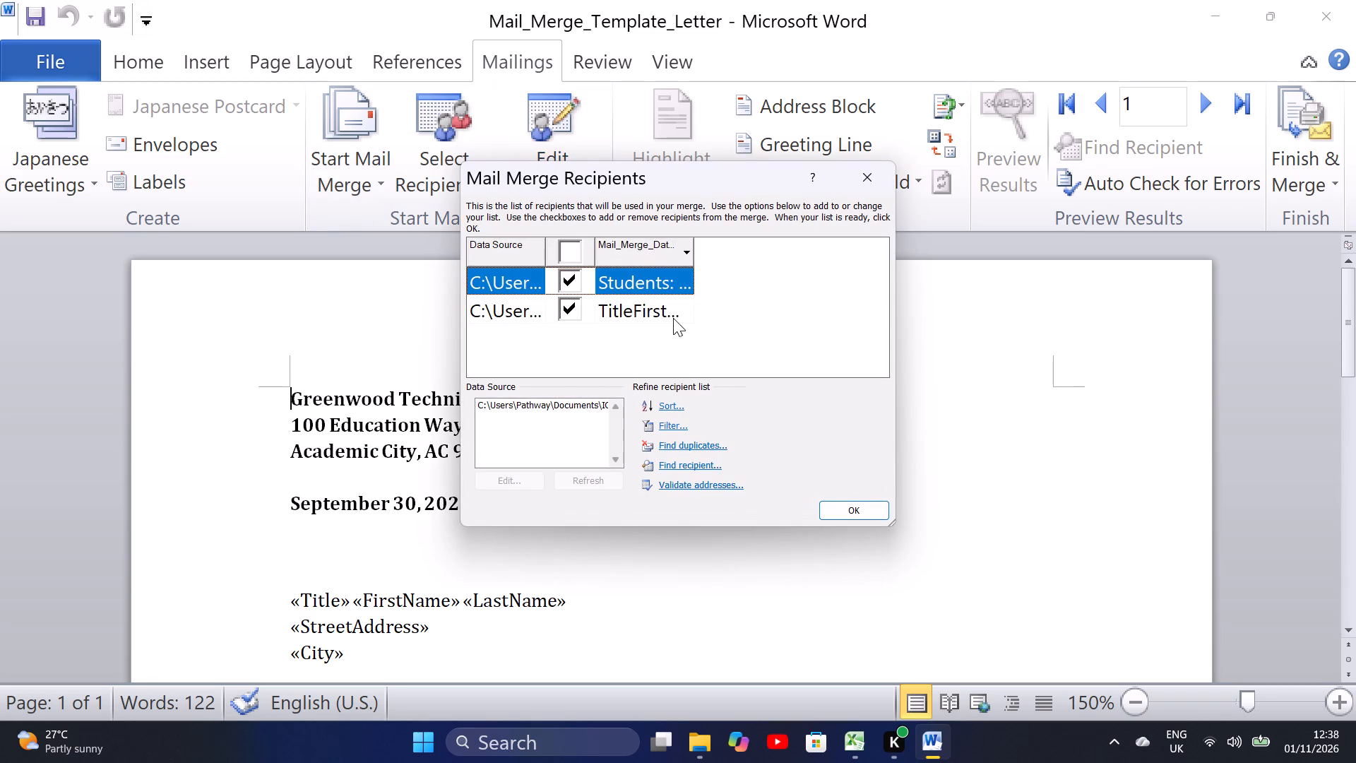
scroll(588, 274, "down", 4)
left_click(848, 170)
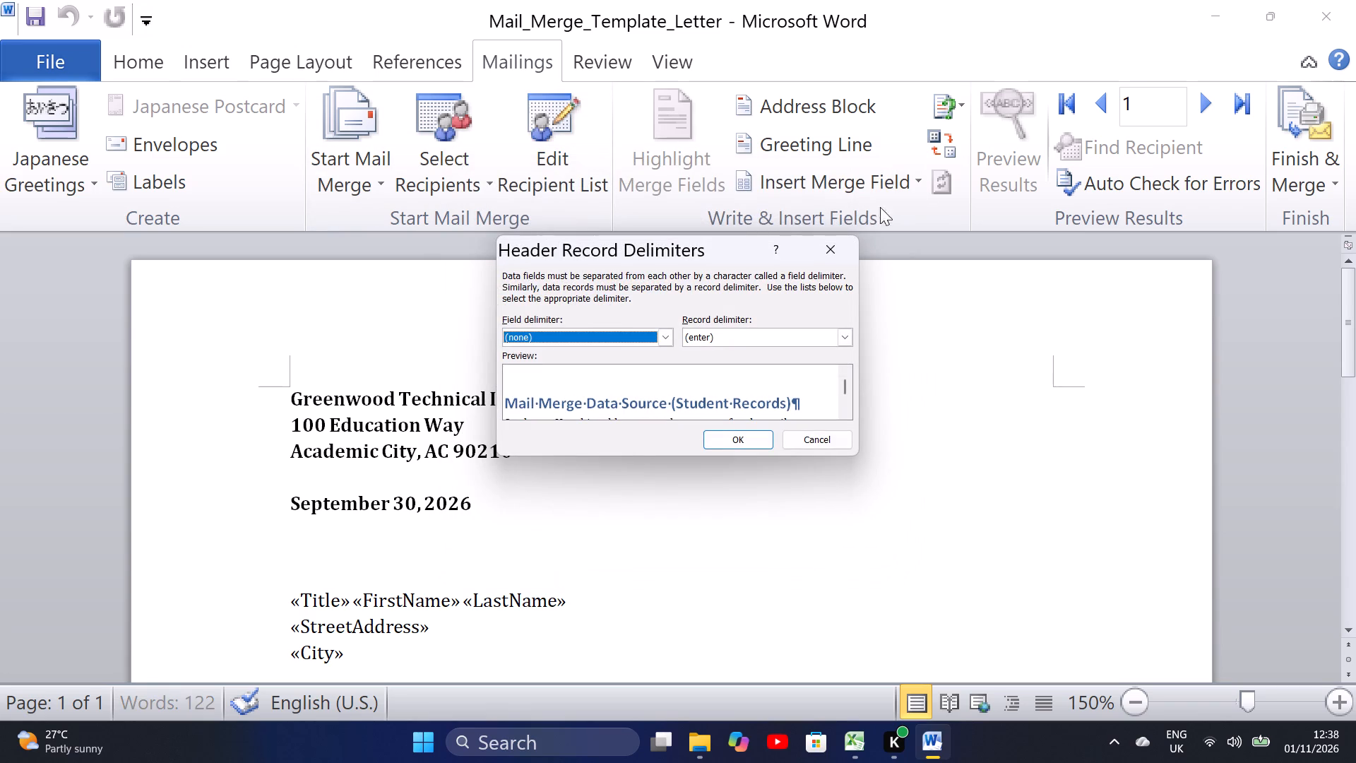
left_click(850, 240)
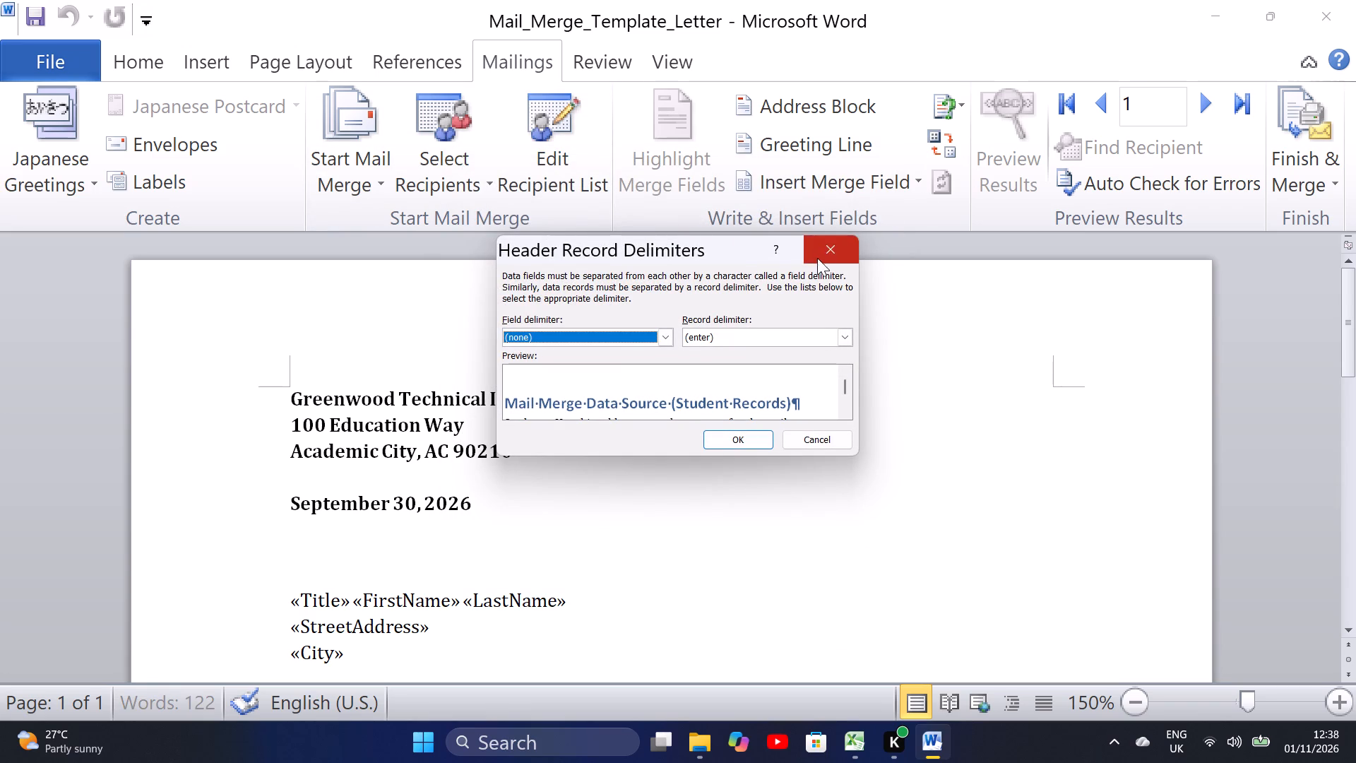
left_click(747, 435)
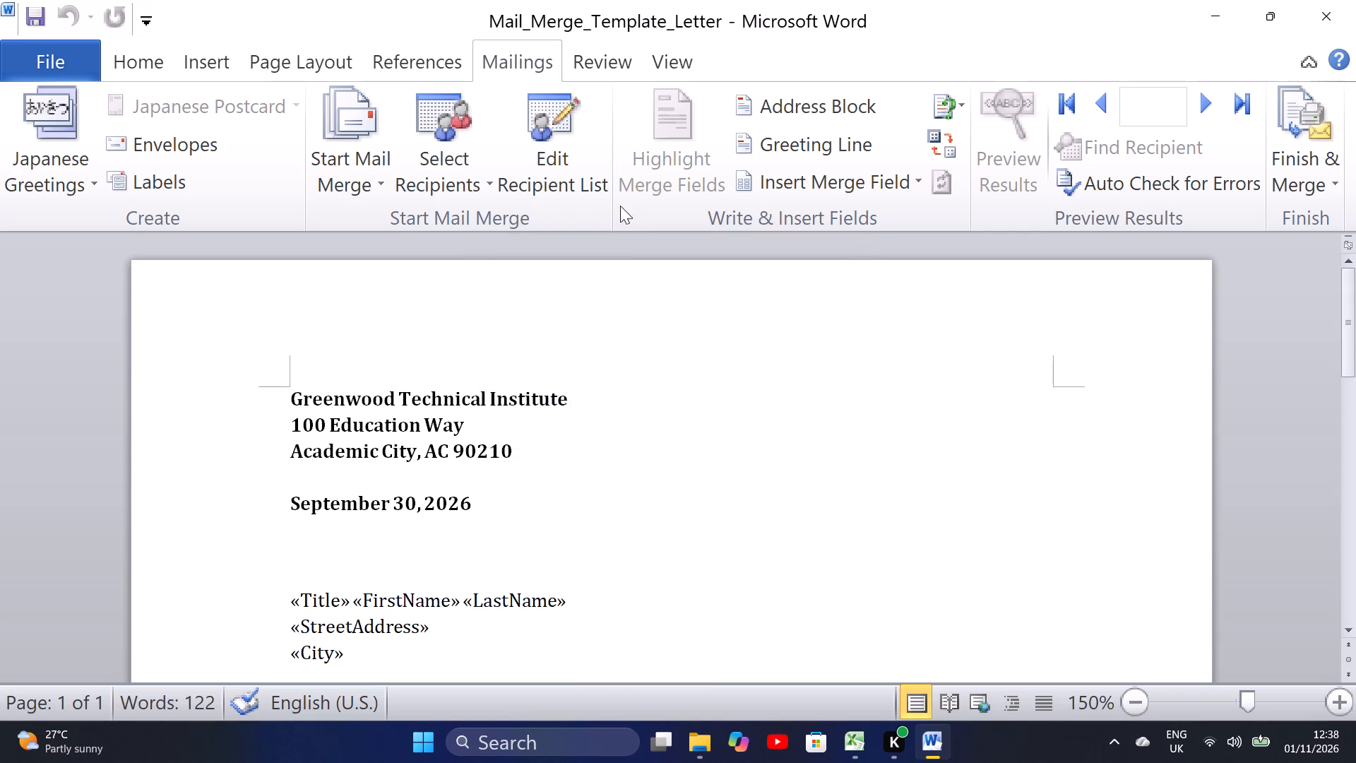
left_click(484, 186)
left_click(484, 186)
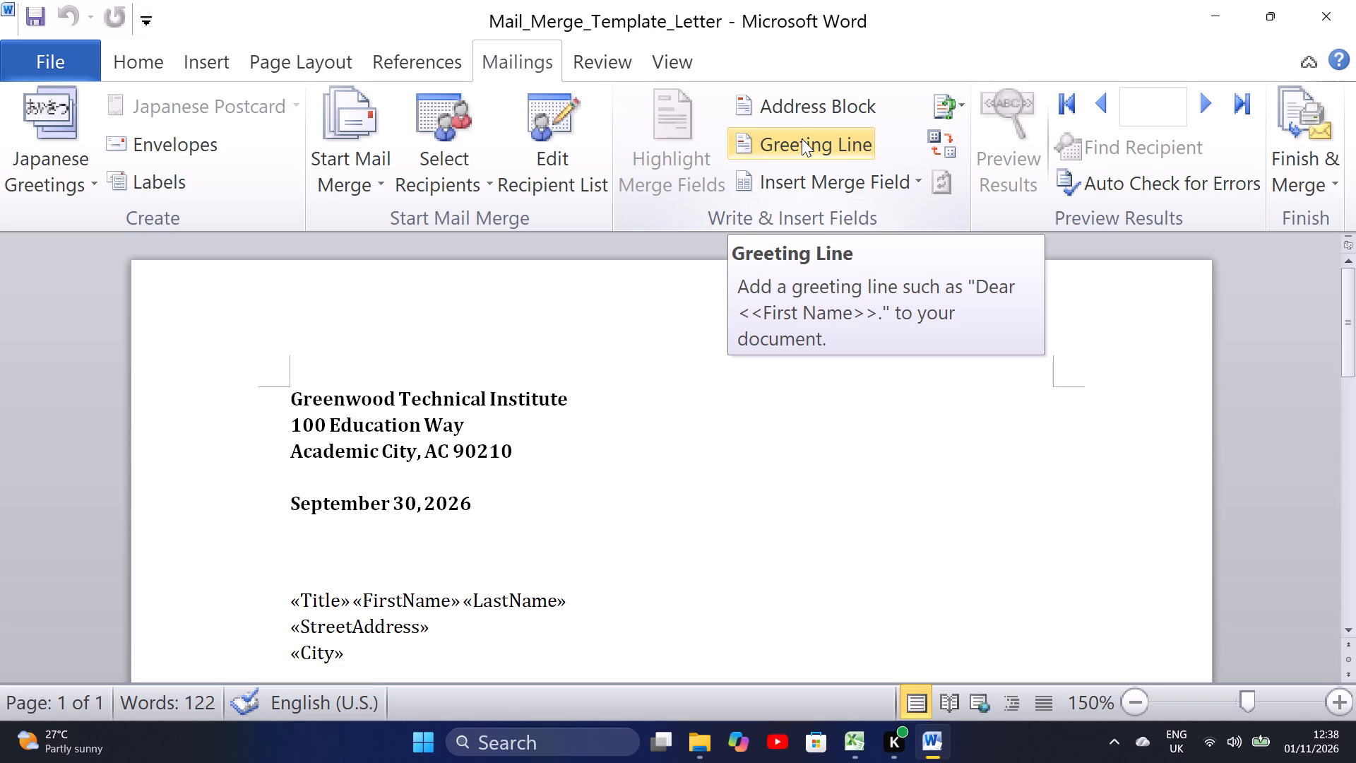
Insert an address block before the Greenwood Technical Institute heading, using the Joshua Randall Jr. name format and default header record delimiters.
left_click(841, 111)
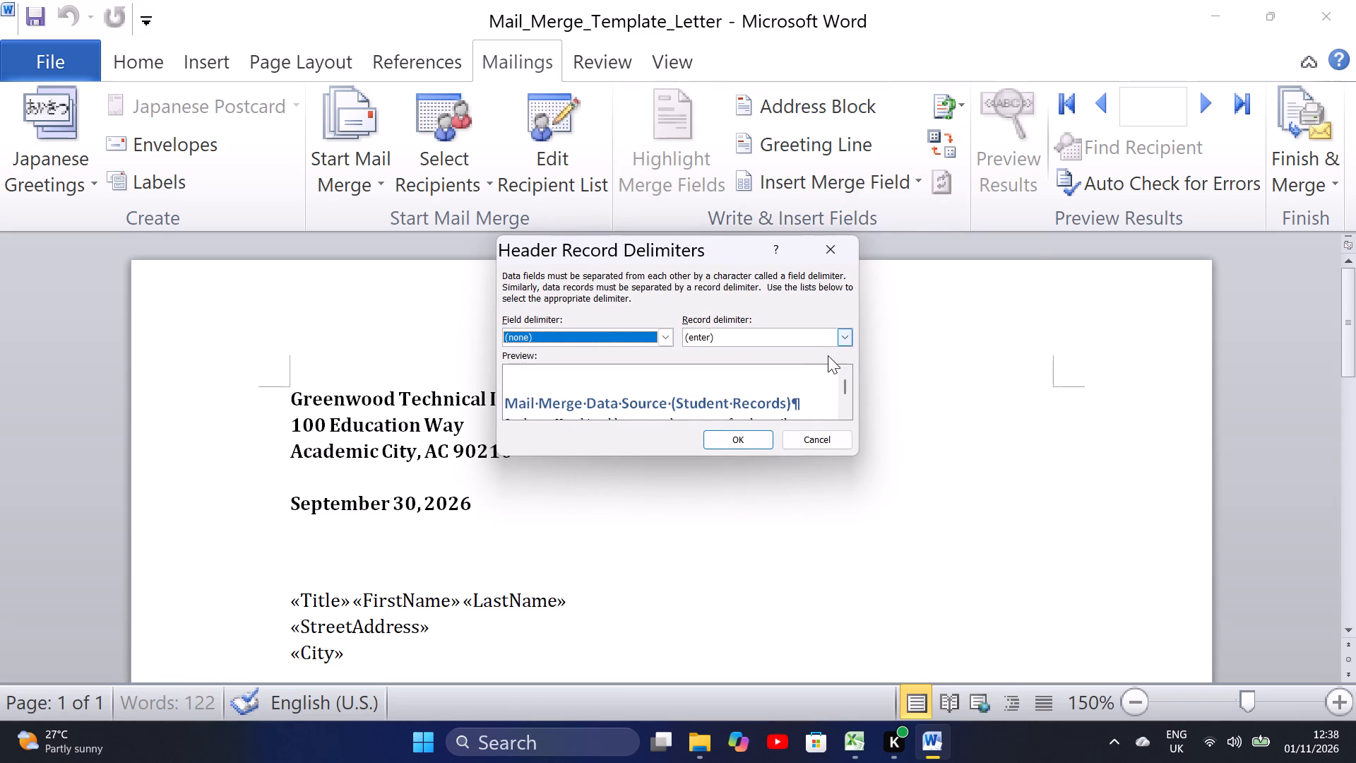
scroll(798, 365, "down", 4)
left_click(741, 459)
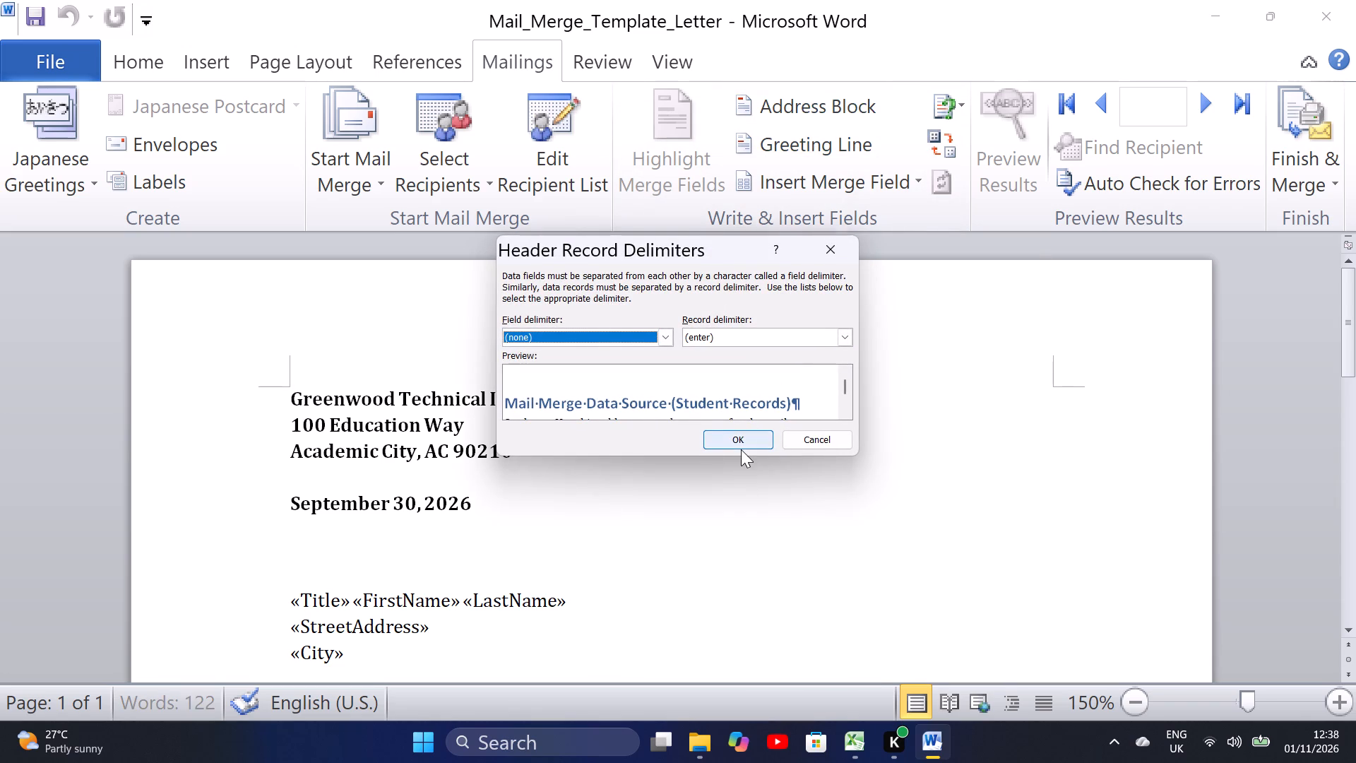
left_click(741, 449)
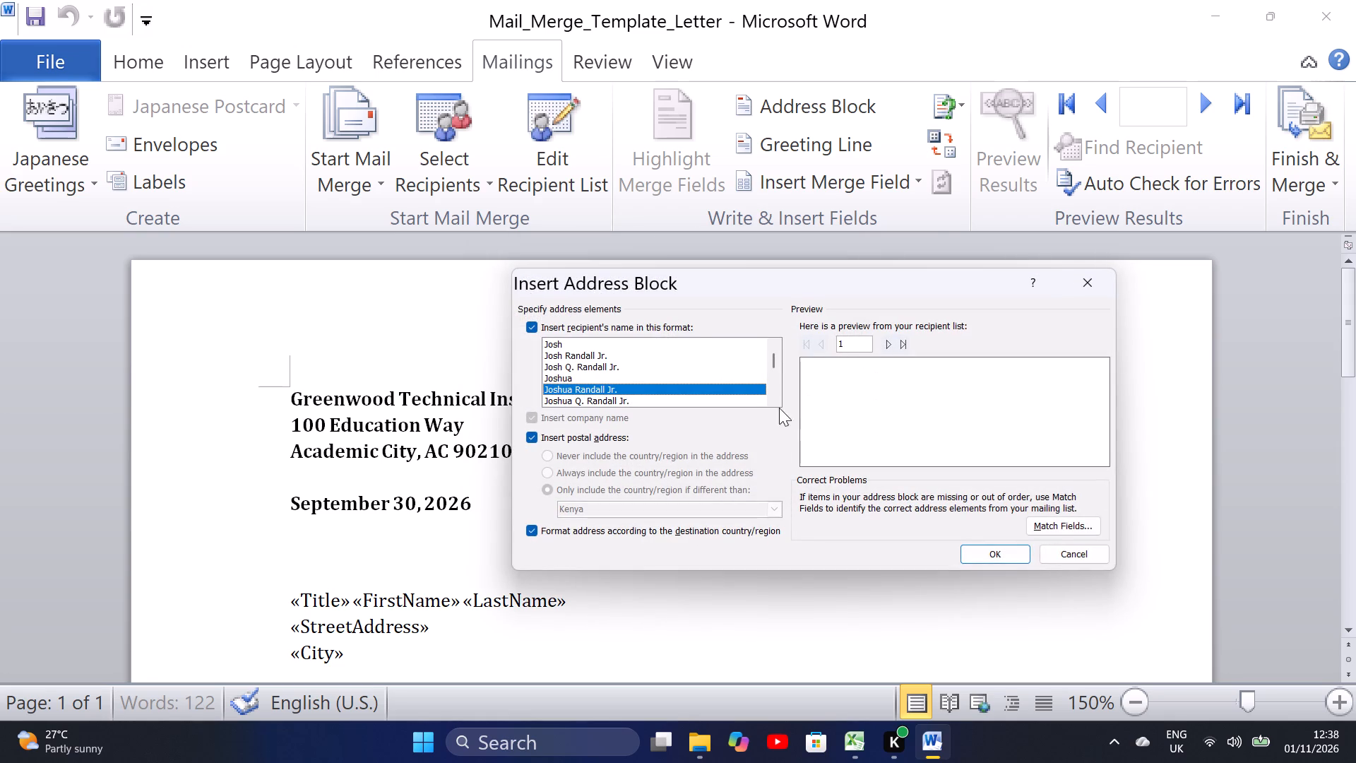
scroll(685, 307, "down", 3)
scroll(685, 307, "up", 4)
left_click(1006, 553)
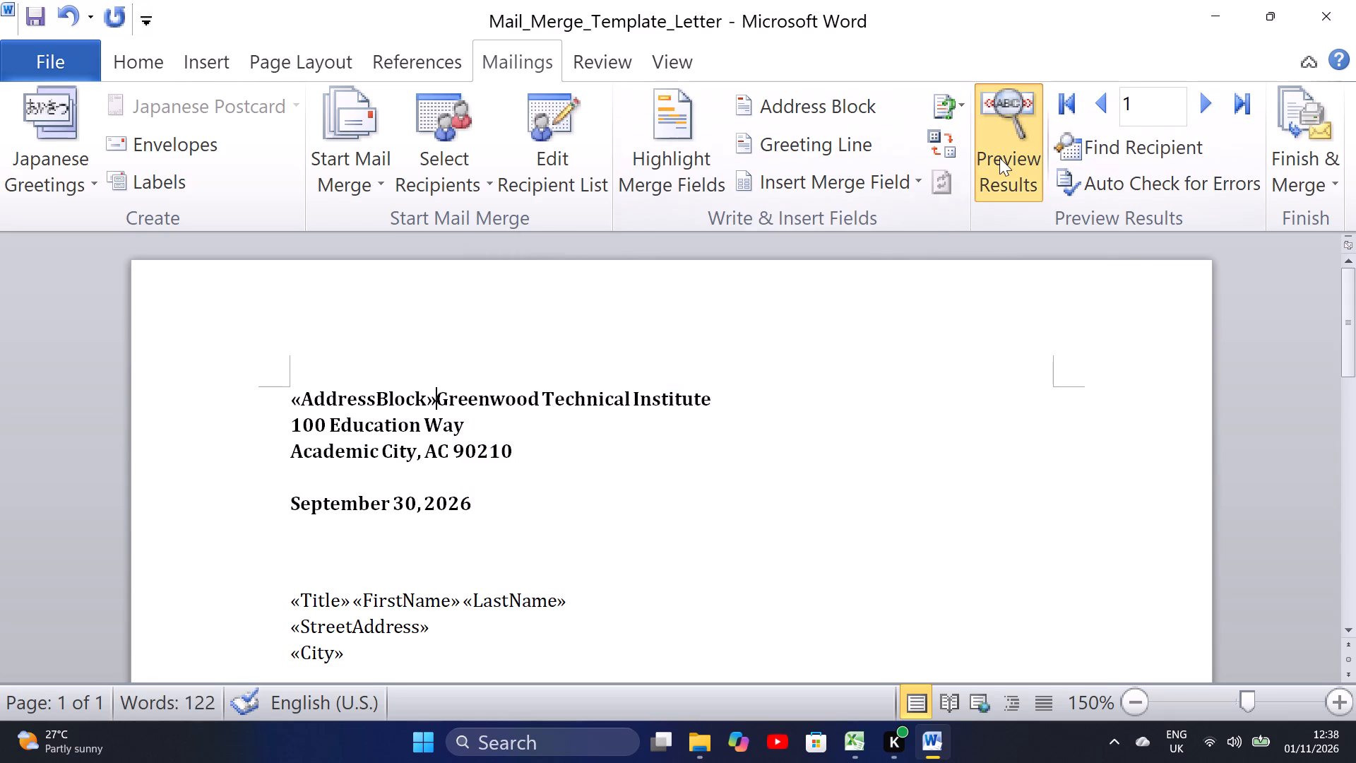
Preview the mail merge results in the letter with the address block inserted.
left_click(999, 158)
left_click(999, 158)
left_click(999, 158)
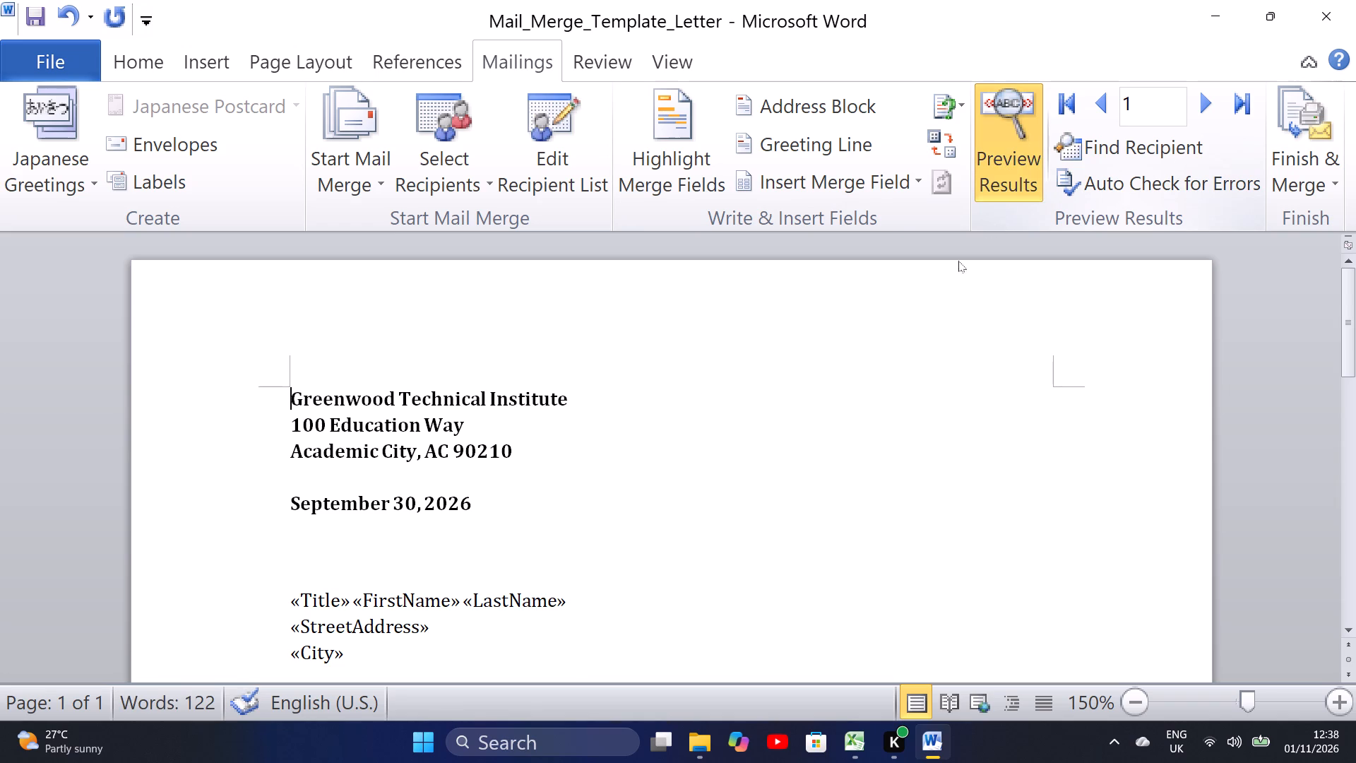
left_click(935, 289)
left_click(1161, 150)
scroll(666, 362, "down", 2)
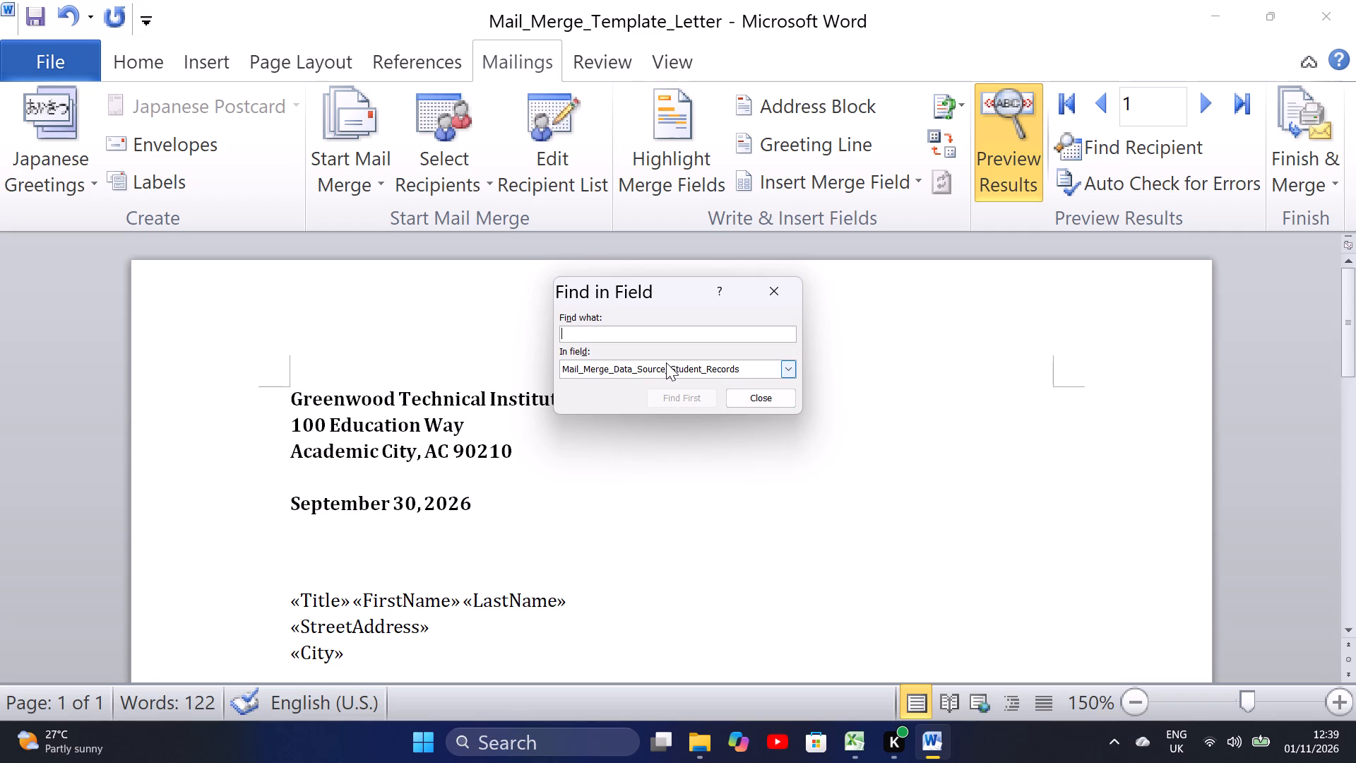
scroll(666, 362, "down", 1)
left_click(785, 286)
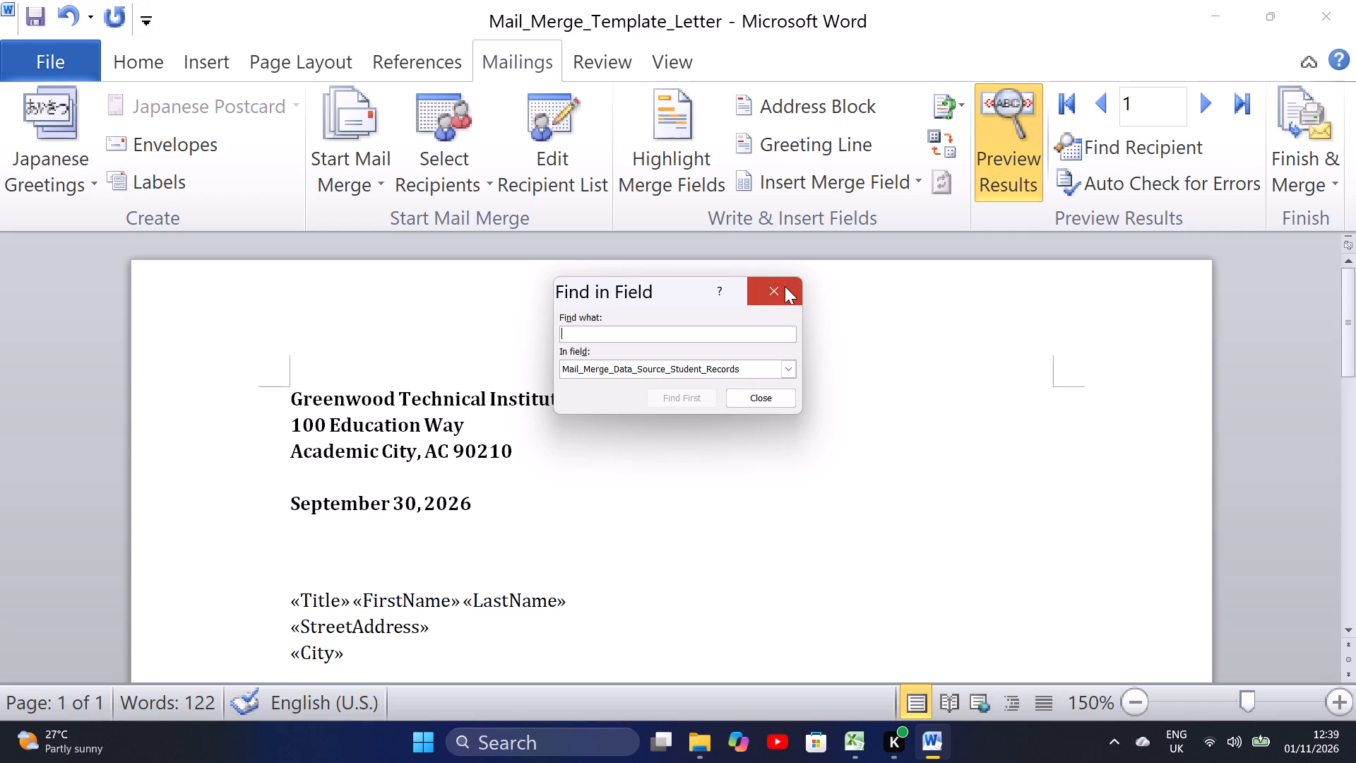
Compare the letter's merge field codes with the previewed results for recipient records 1 and 2, finishing on record 1.
left_click(1209, 93)
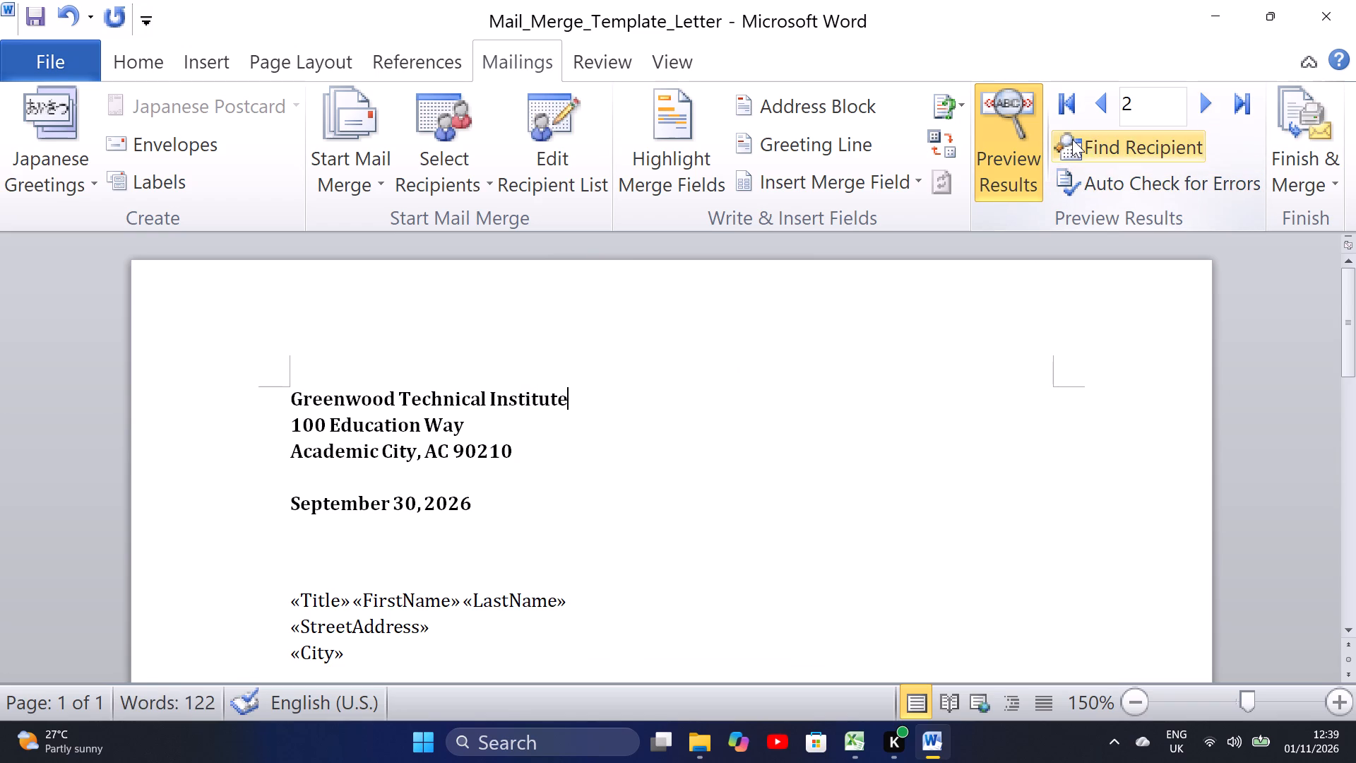
left_click(1011, 147)
left_click(1011, 147)
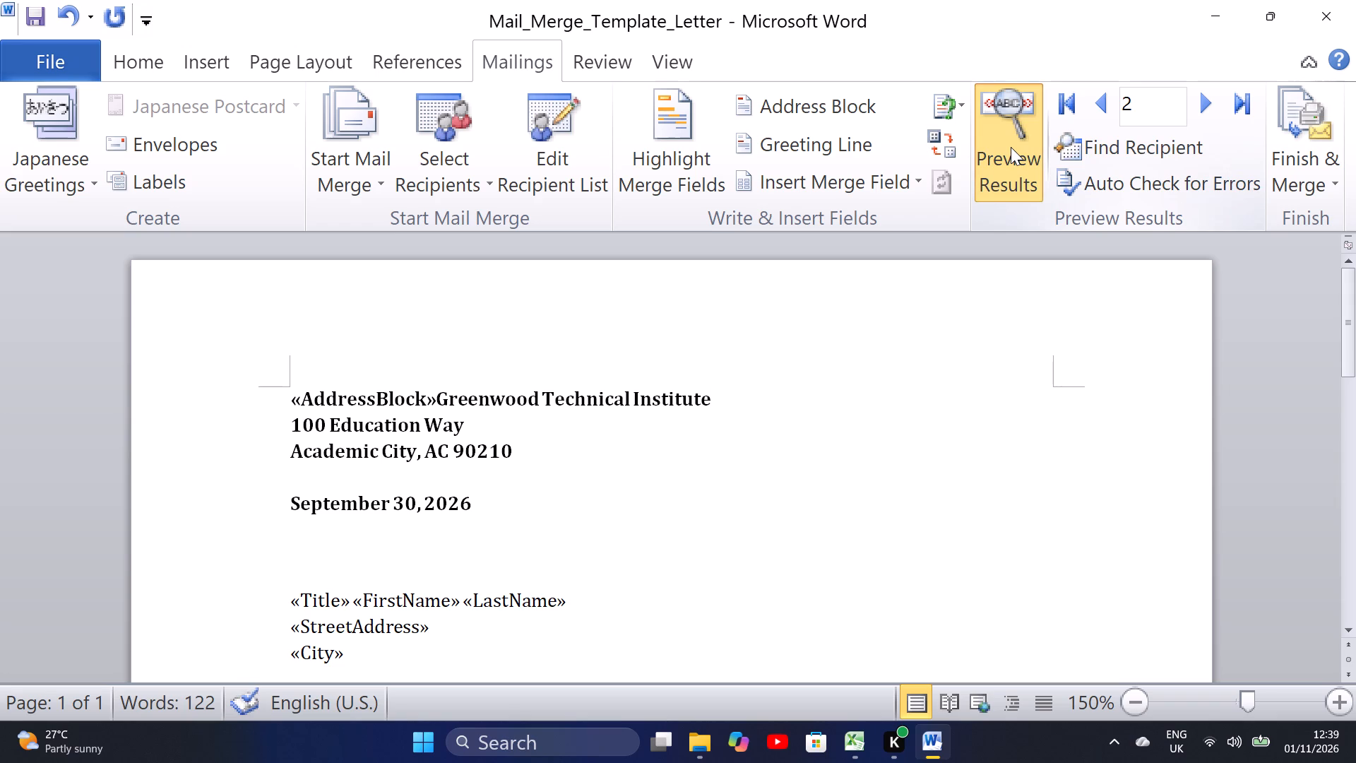
left_click(1011, 147)
left_click(1011, 147)
left_click(1011, 147)
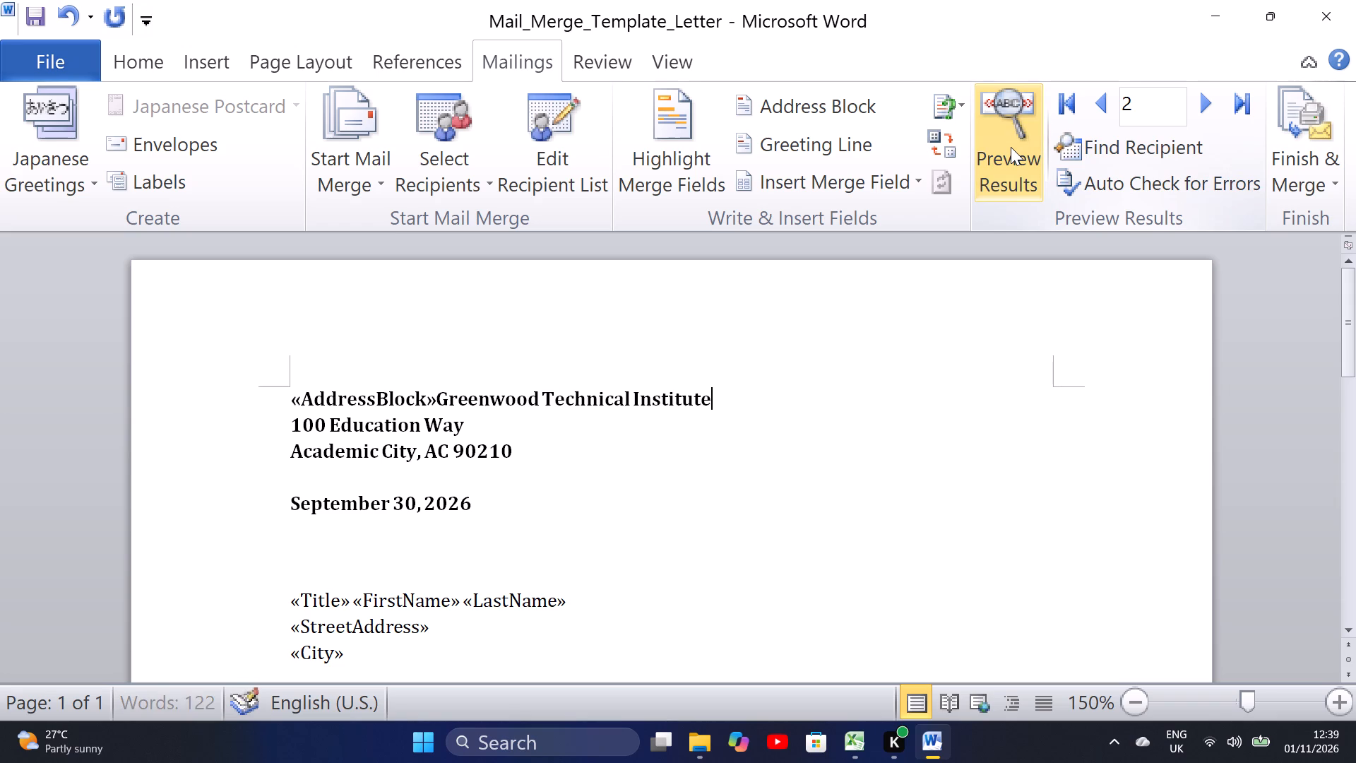
left_click(1011, 147)
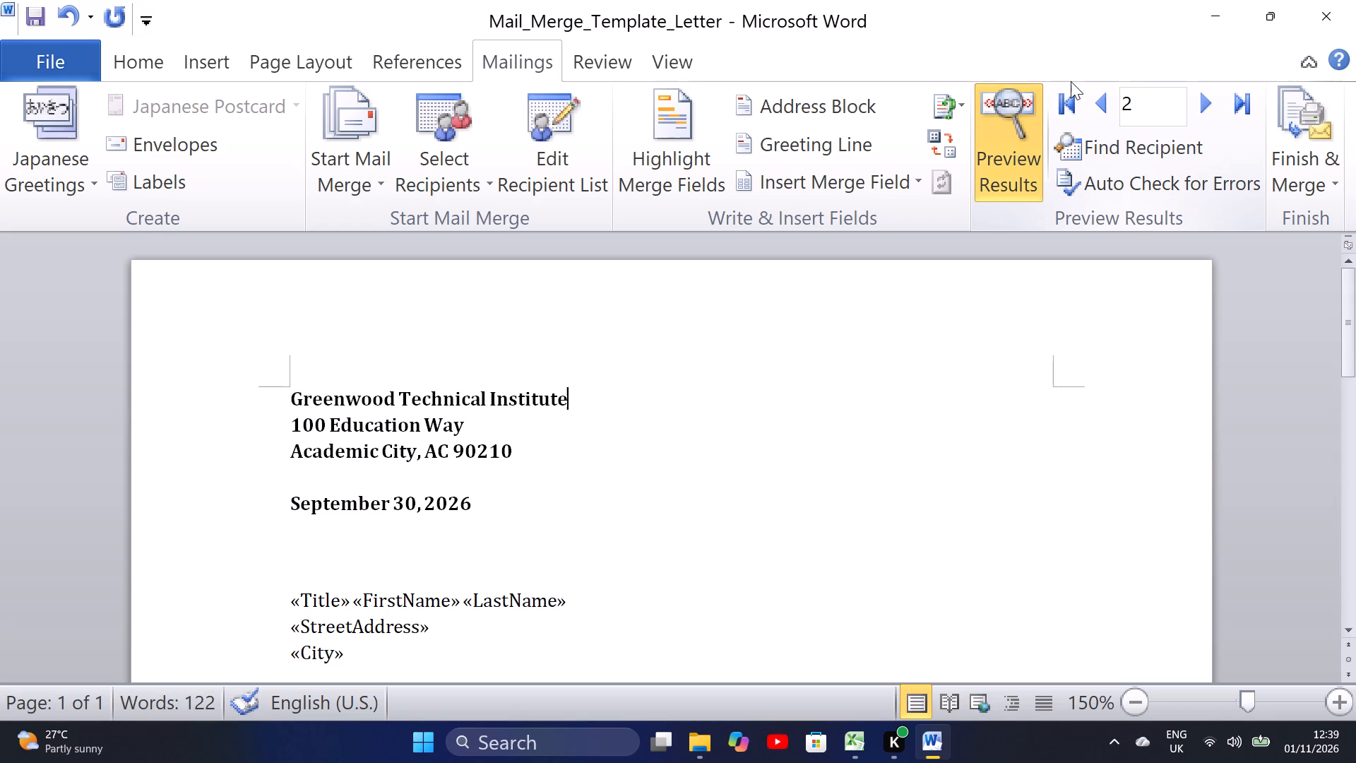
left_click(1111, 109)
left_click(1111, 109)
left_click(1111, 109)
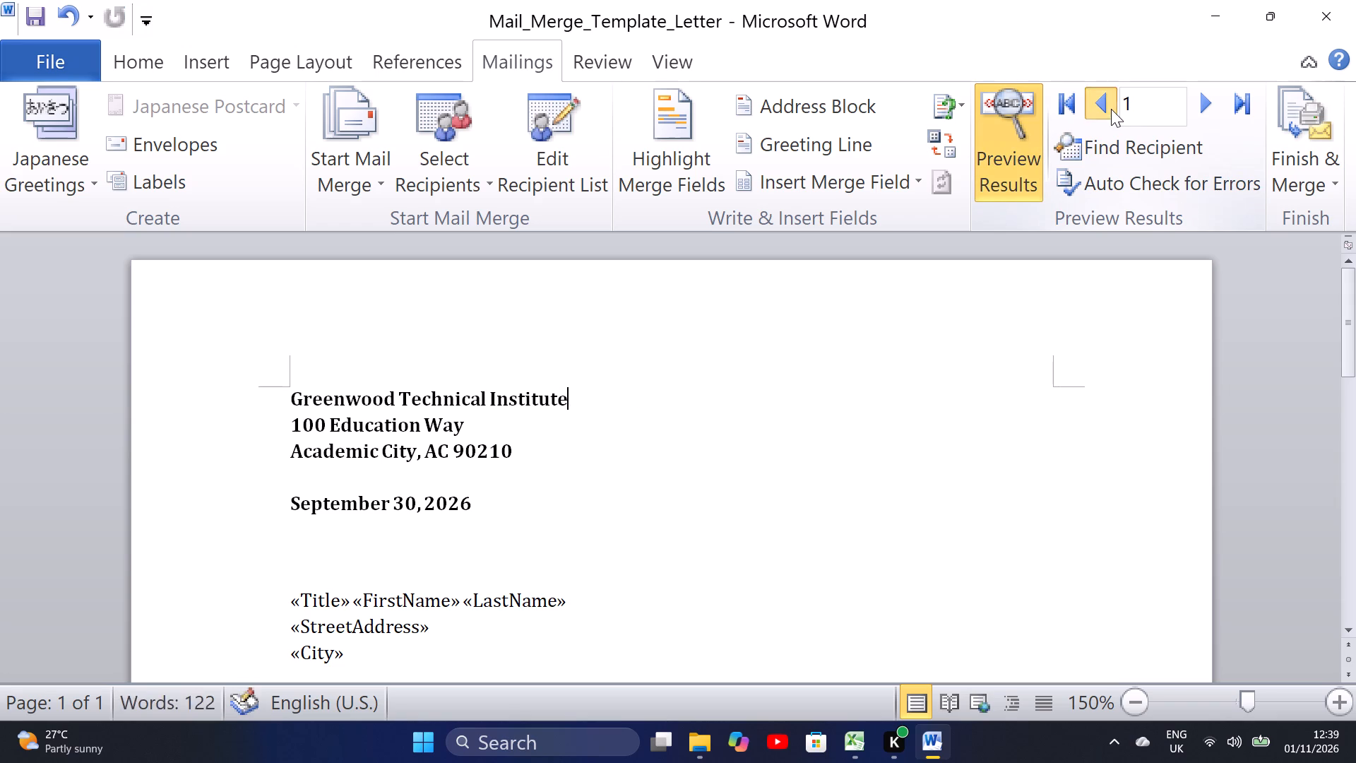
left_click(1225, 99)
left_click(1221, 103)
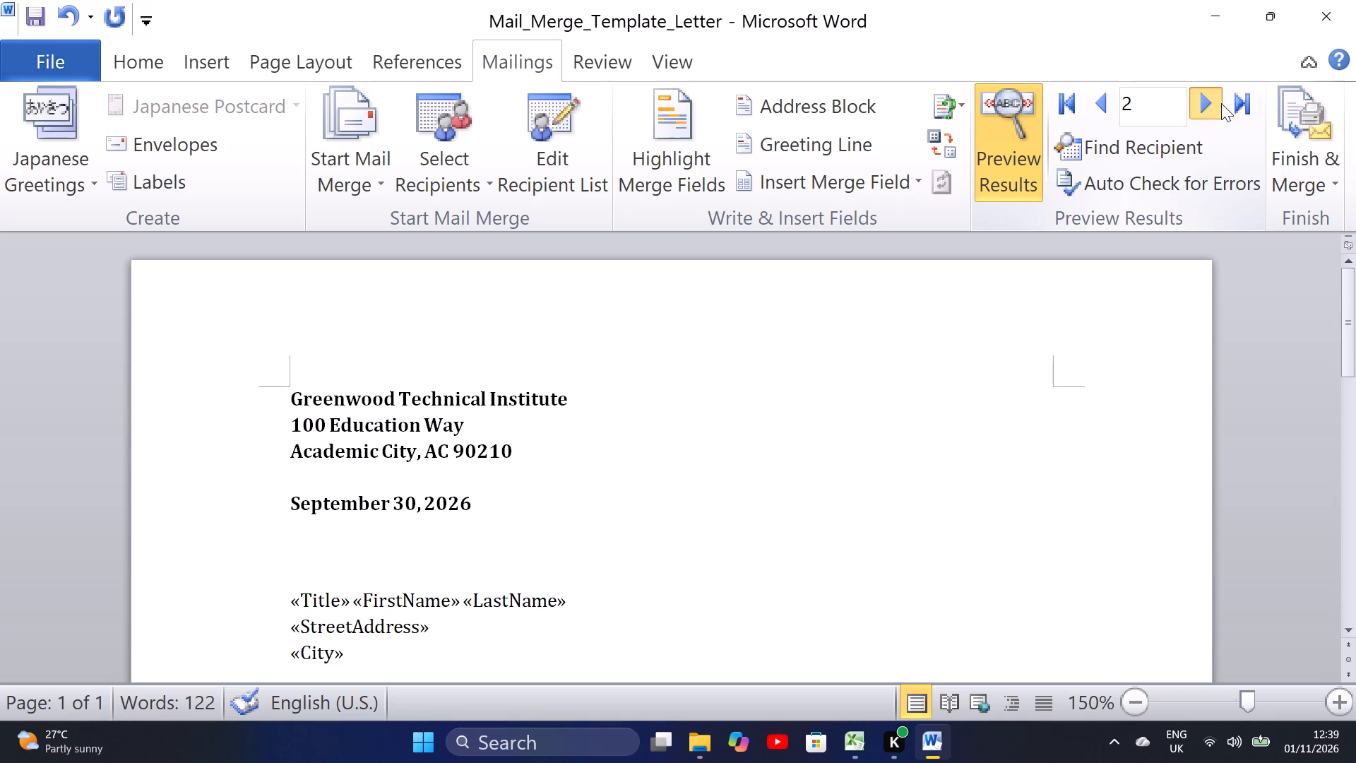
left_click(1112, 105)
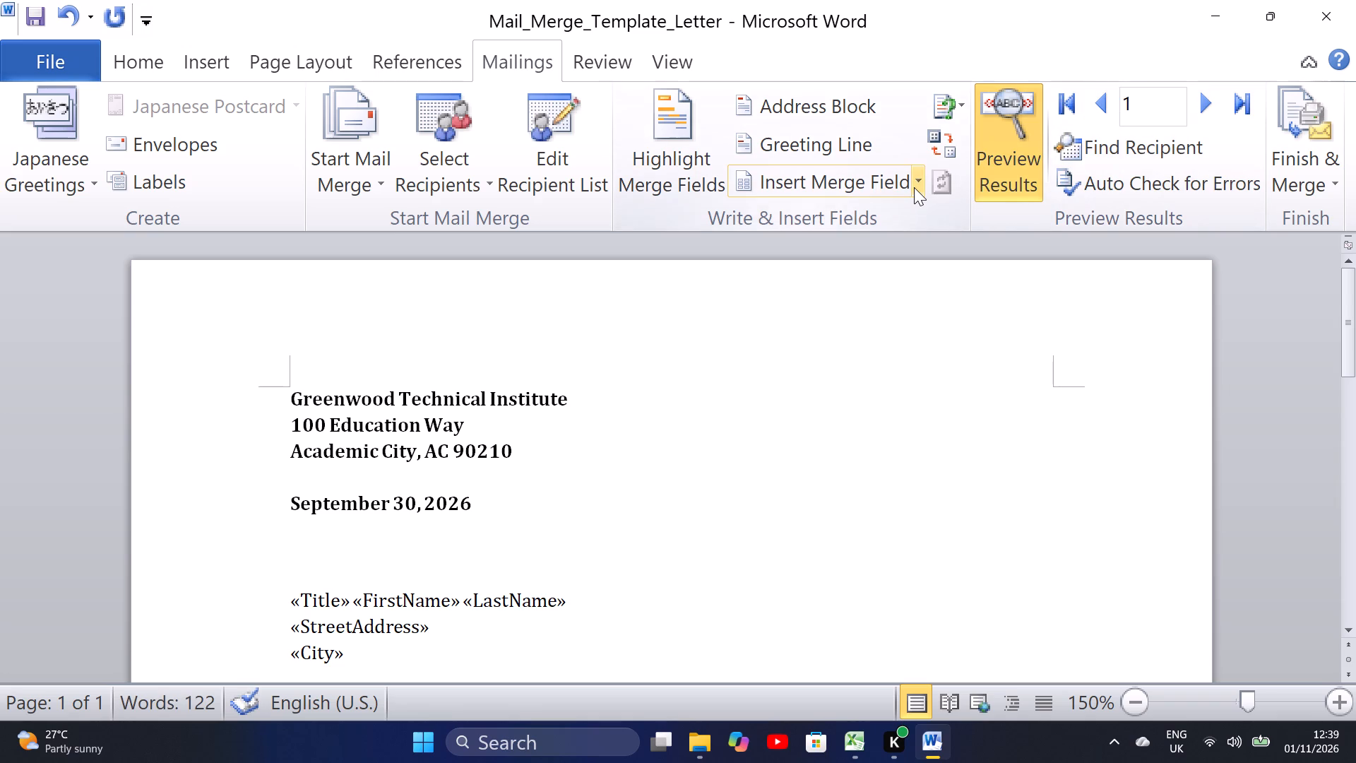
Check the letter's merge fields by highlighting them in the preview, and turn the highlighting off again.
left_click(914, 187)
left_click(917, 178)
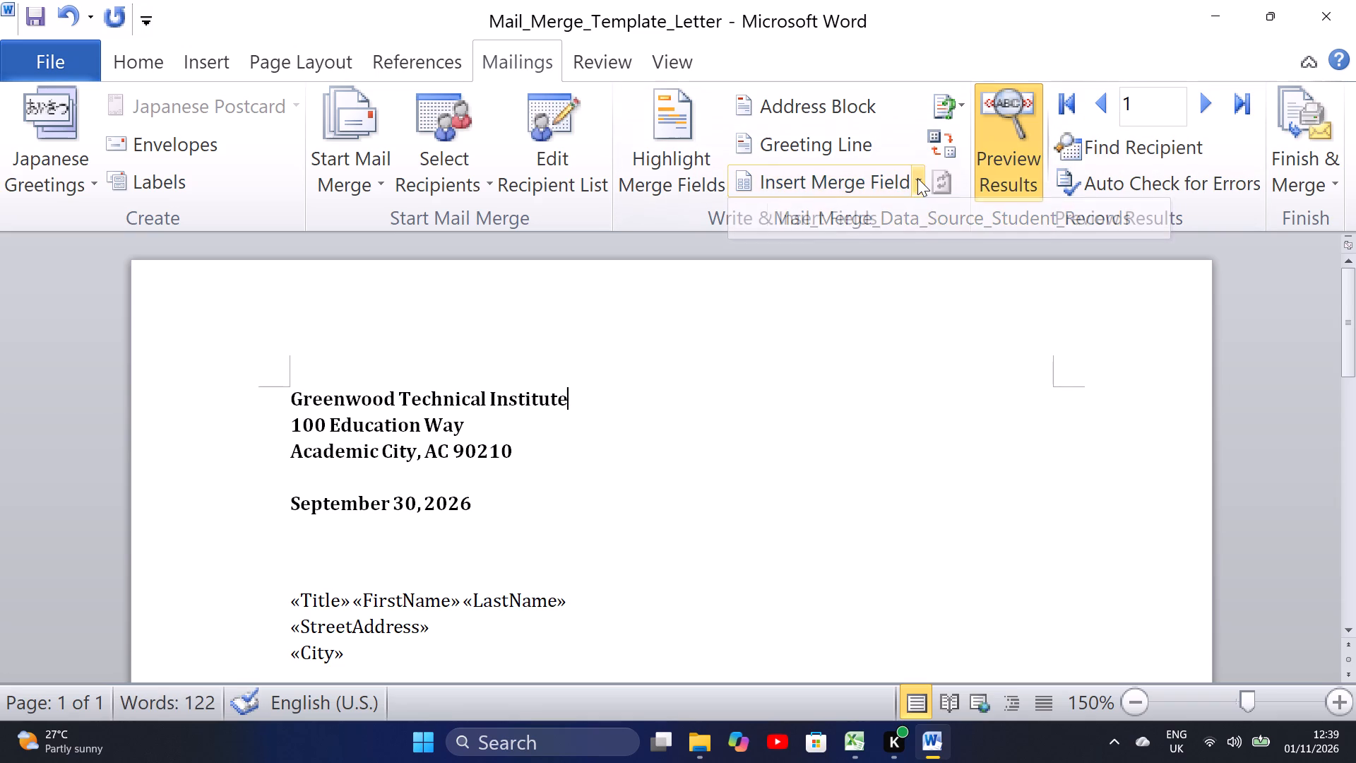
scroll(482, 490, "down", 2)
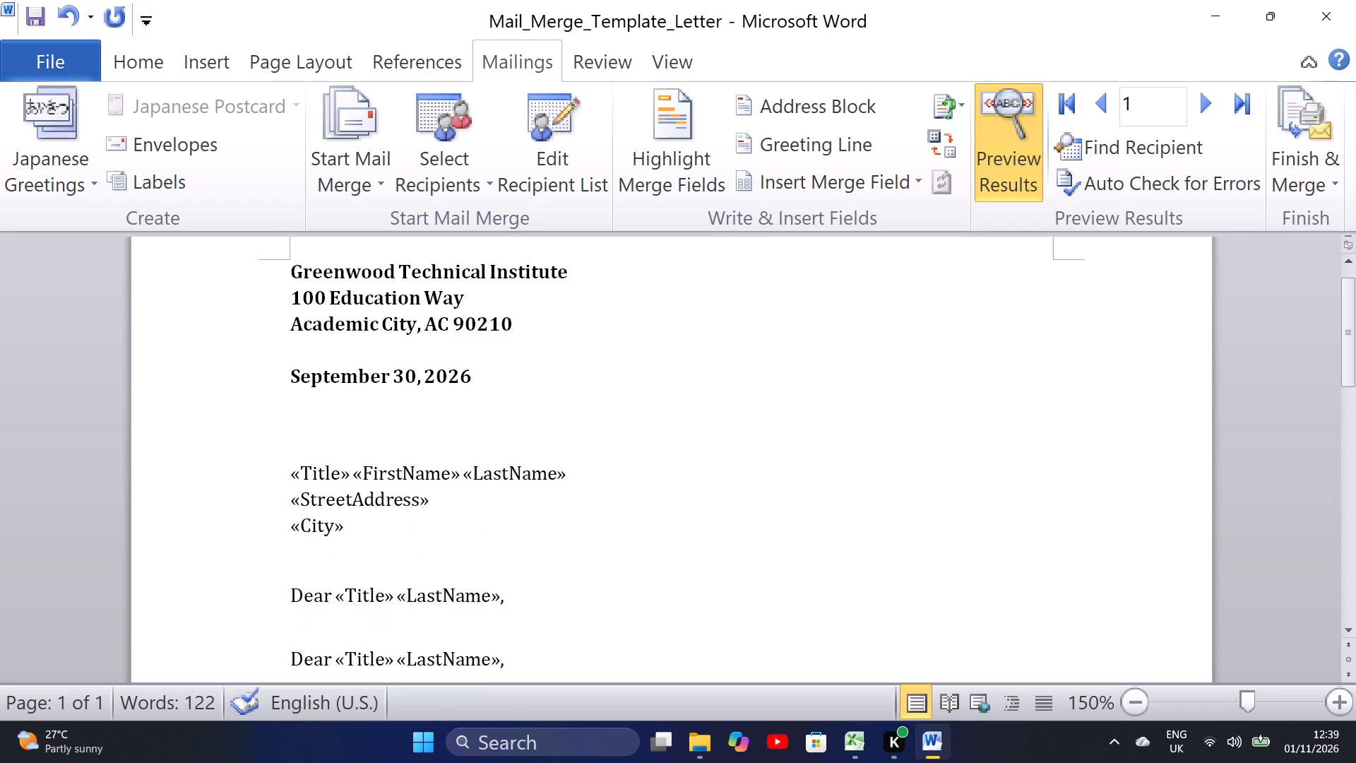
left_click(580, 478)
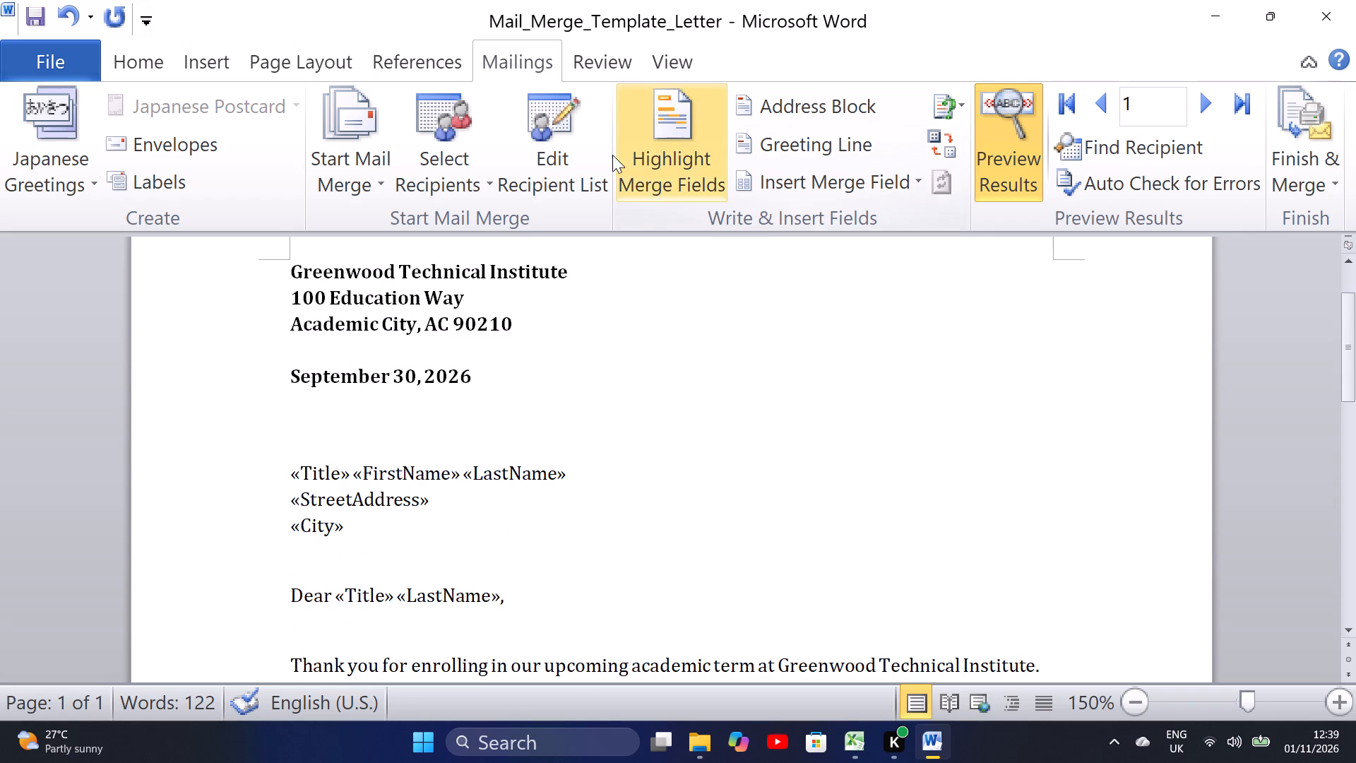
left_click(652, 162)
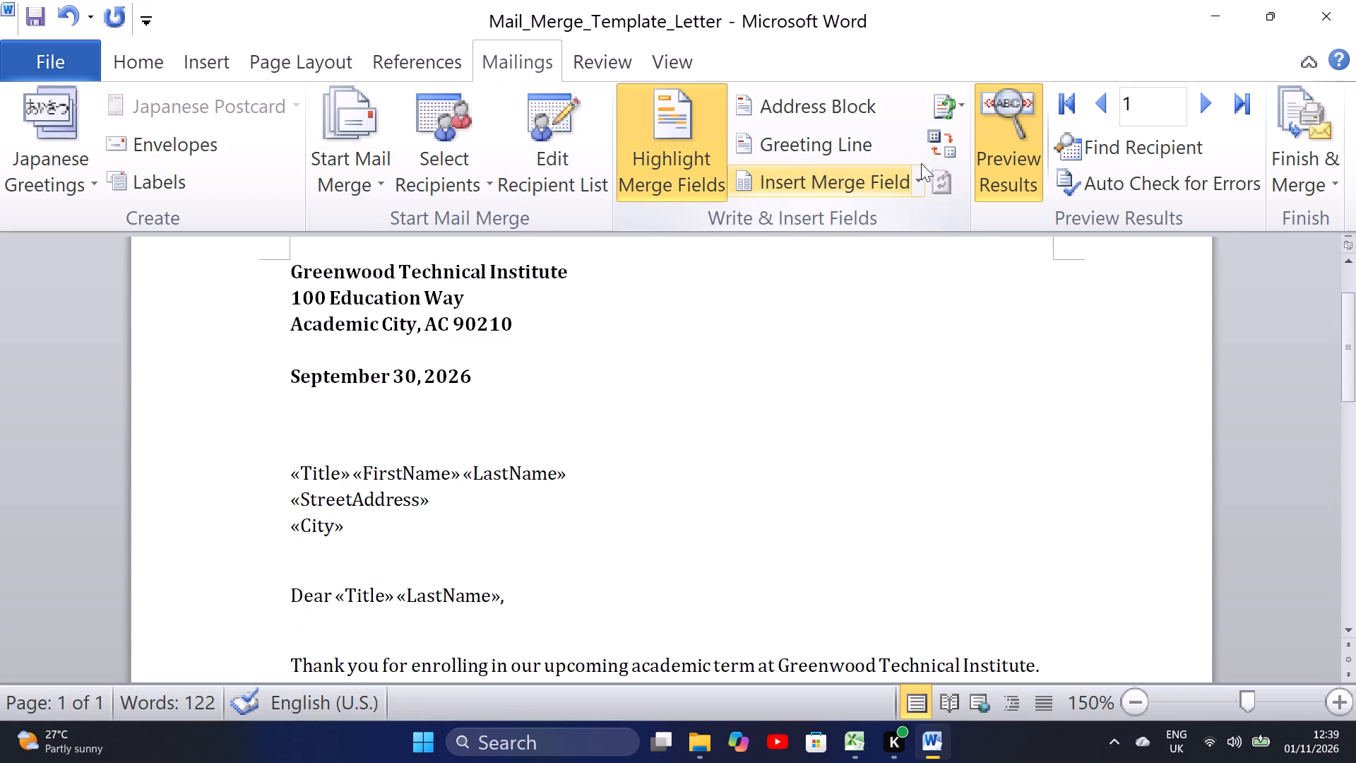
left_click(997, 147)
left_click(997, 147)
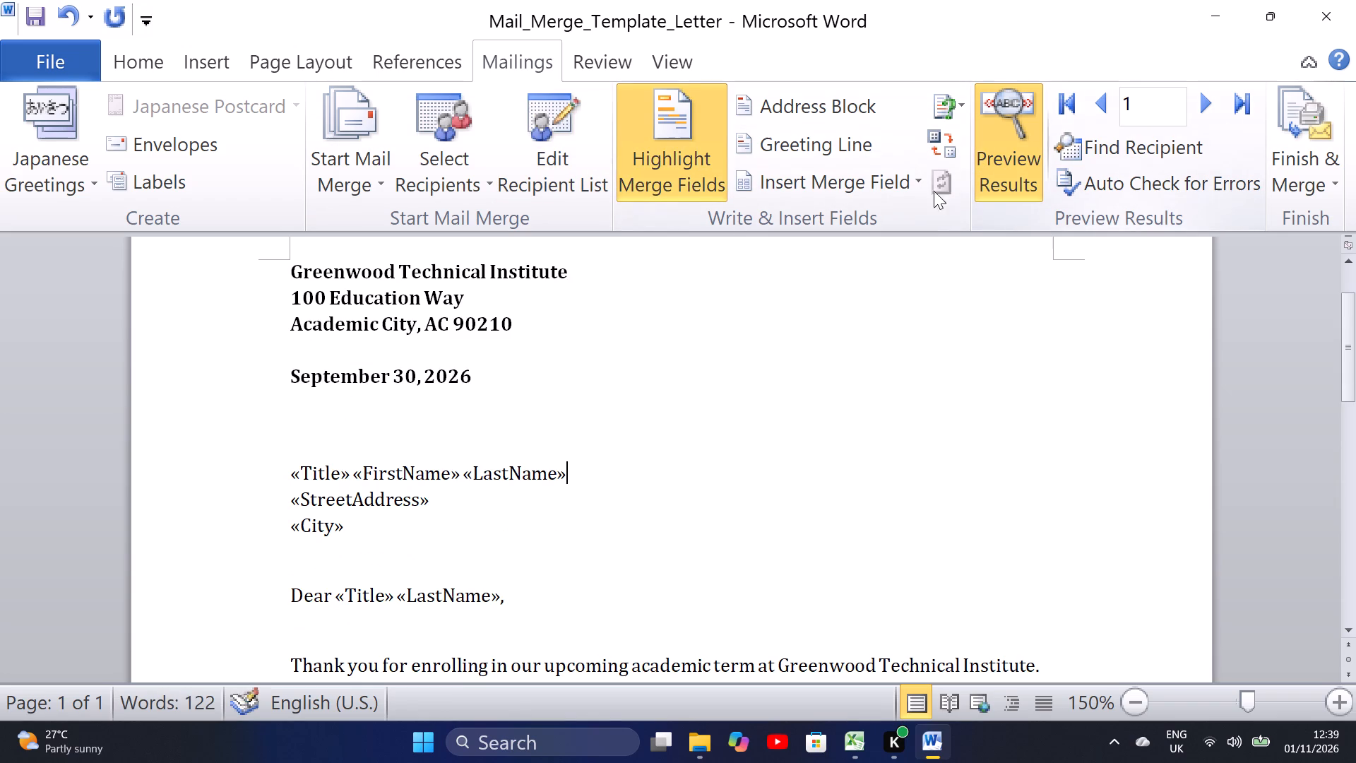
left_click(838, 284)
left_click(712, 138)
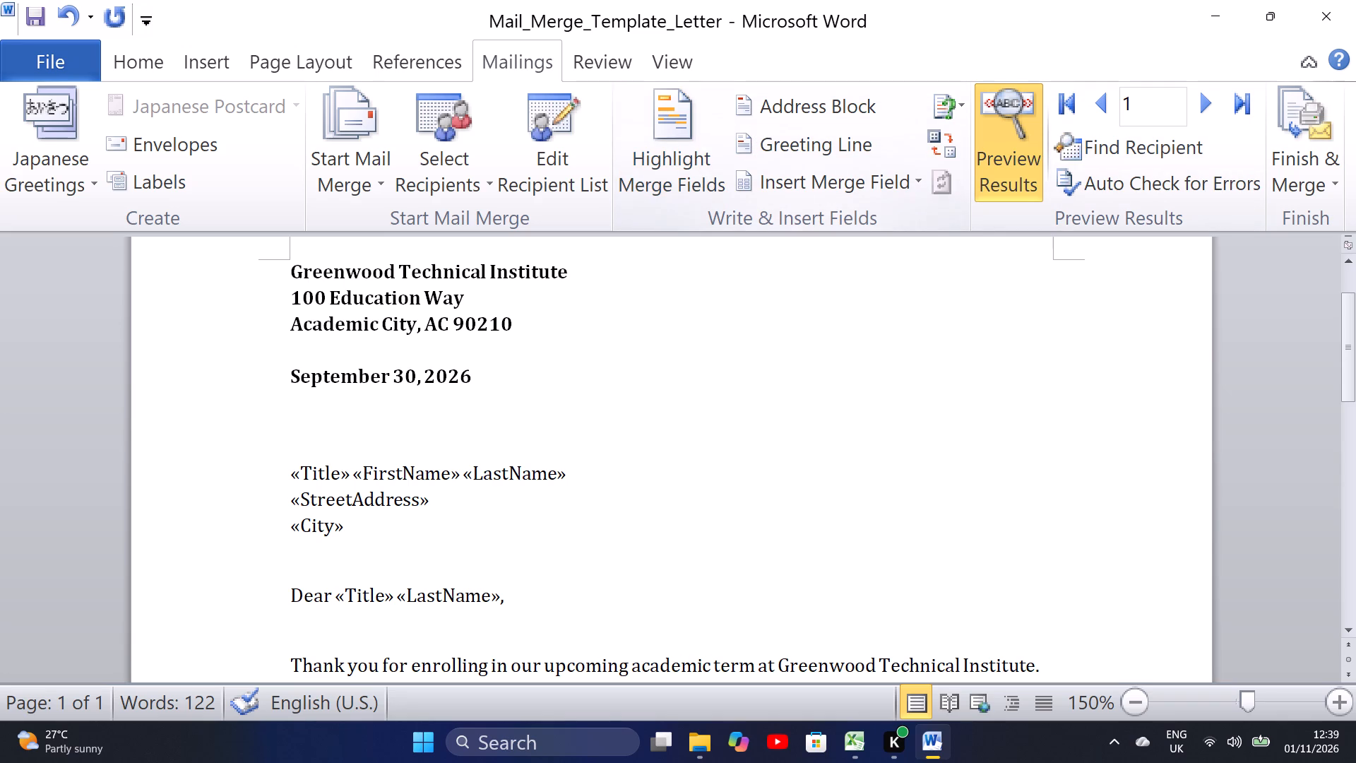
Choose the Letters type for the mail merge again.
left_click(384, 188)
left_click(389, 224)
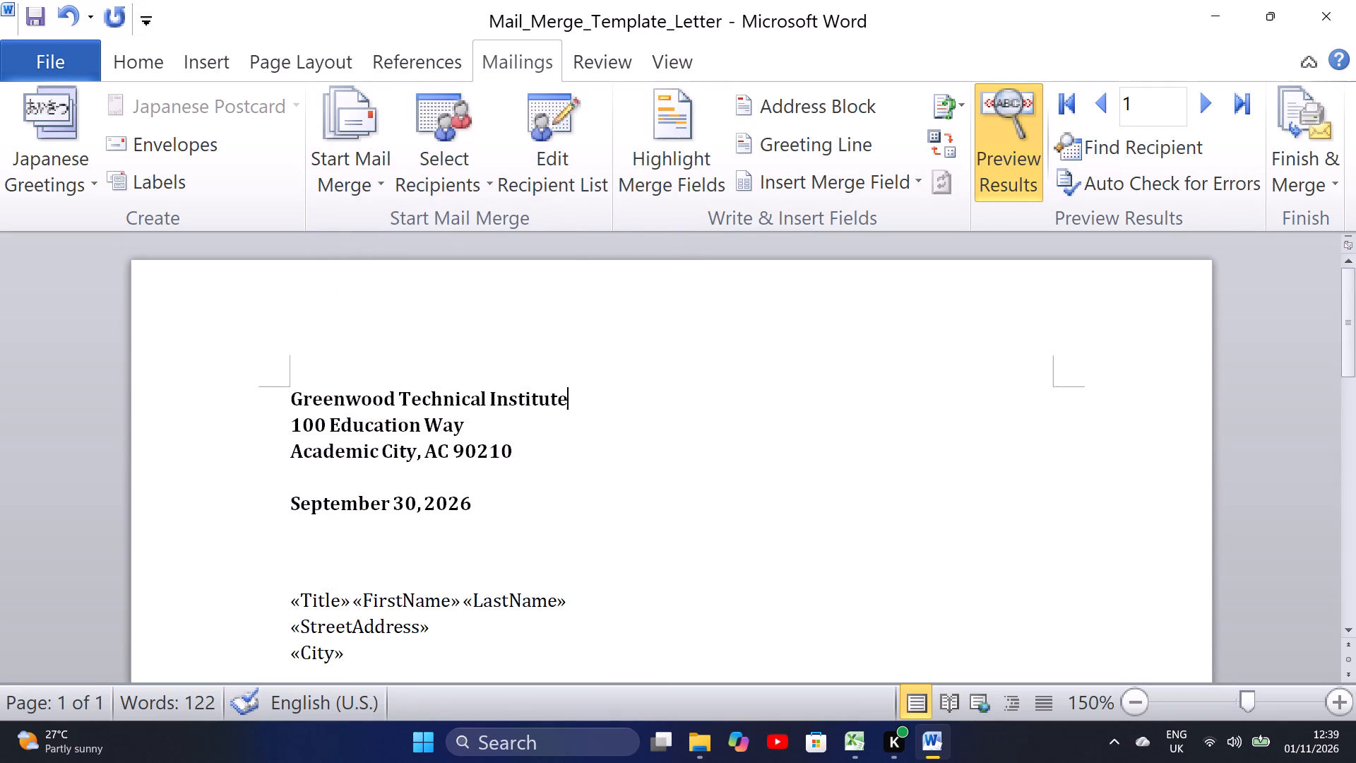
Compare the letter's field codes with the previewed results for record 1 again.
left_click(1011, 189)
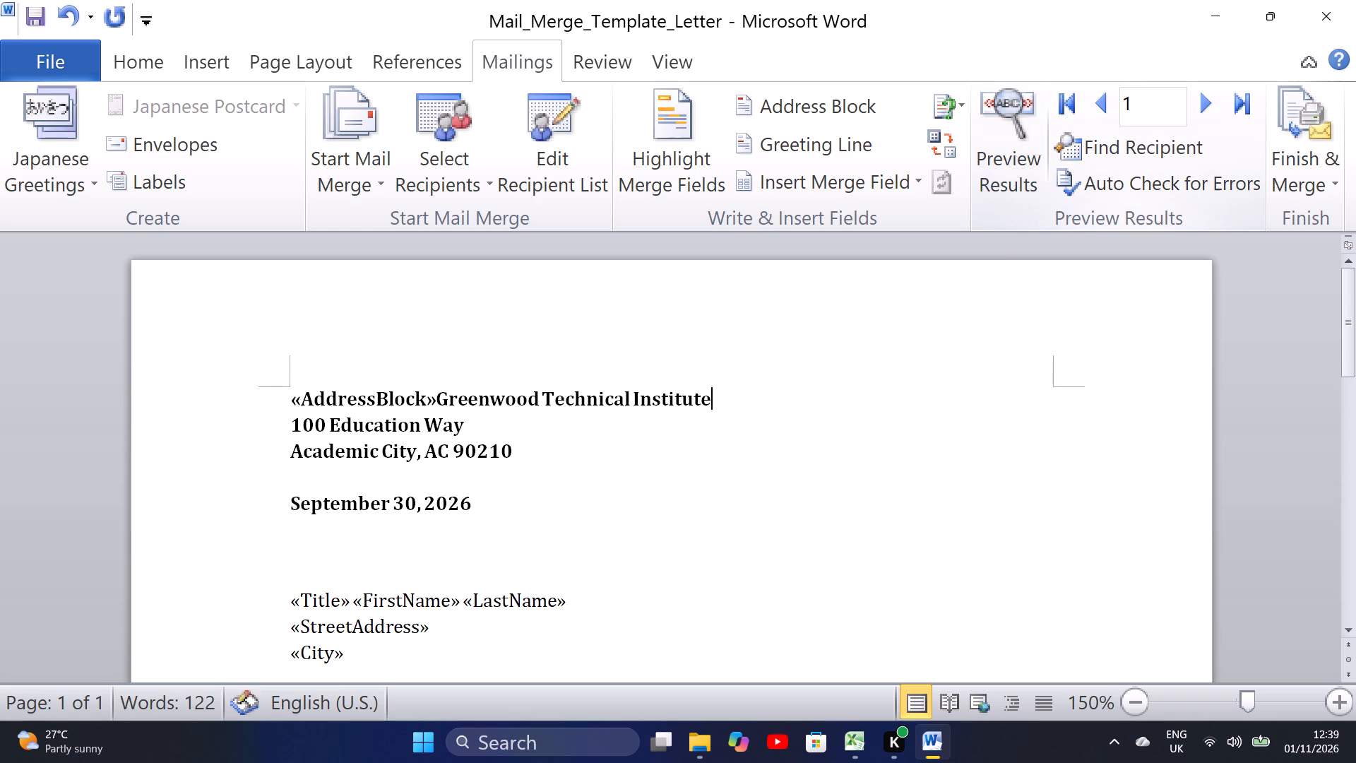
left_click(1023, 193)
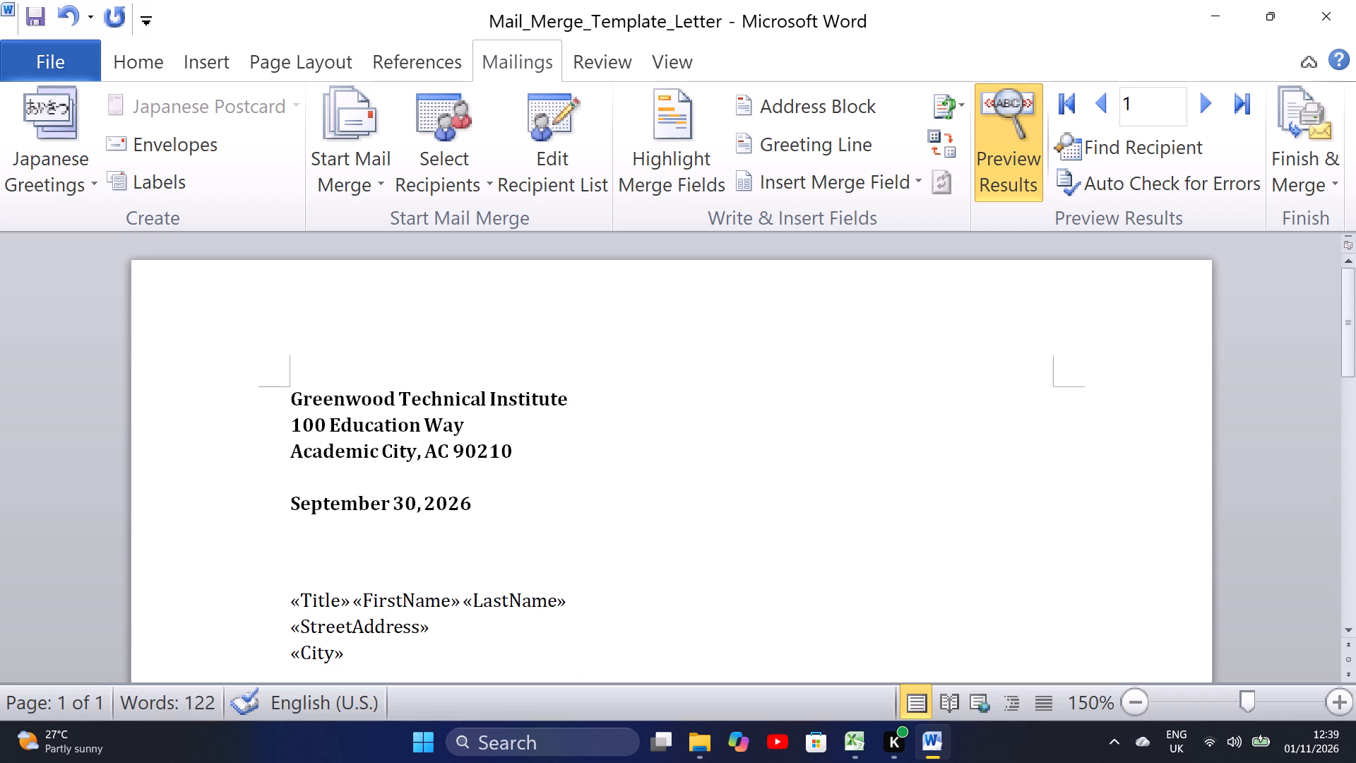
scroll(739, 556, "down", 2)
scroll(739, 556, "up", 1)
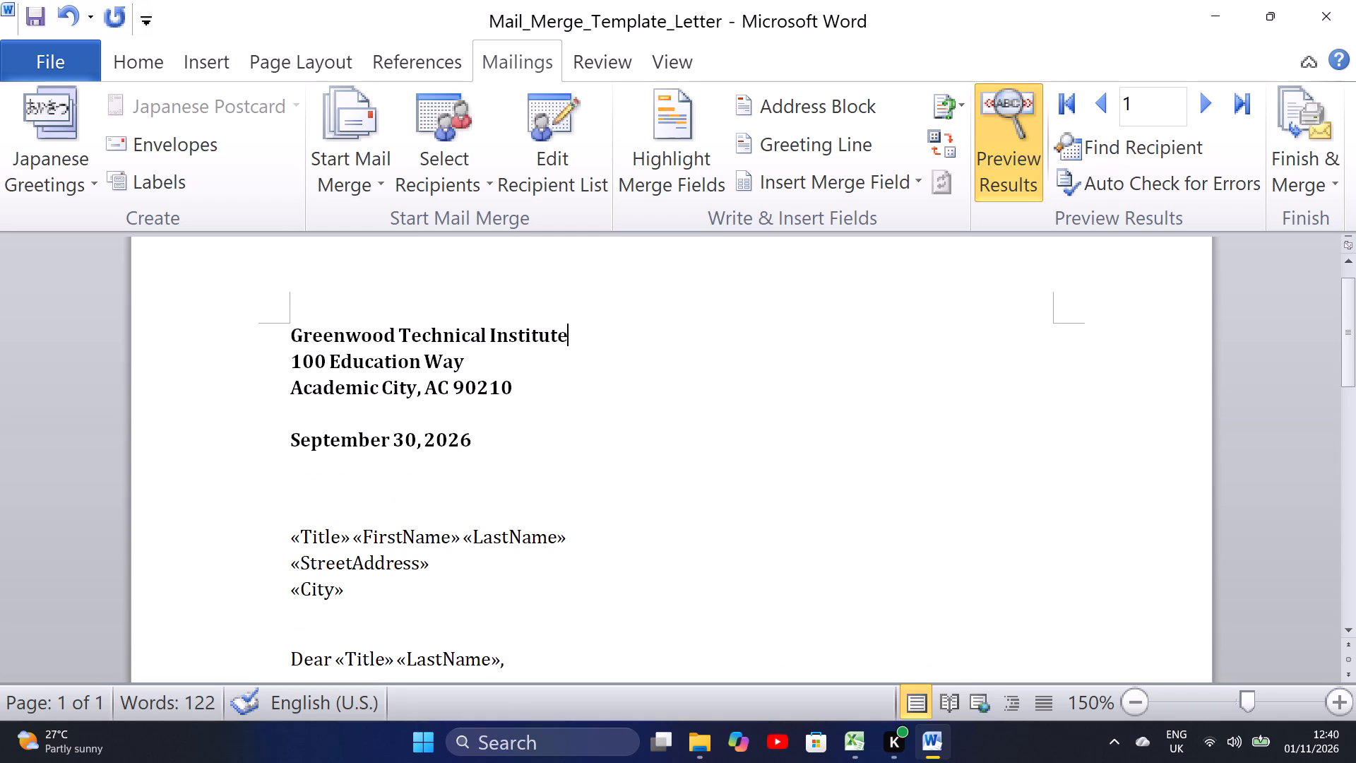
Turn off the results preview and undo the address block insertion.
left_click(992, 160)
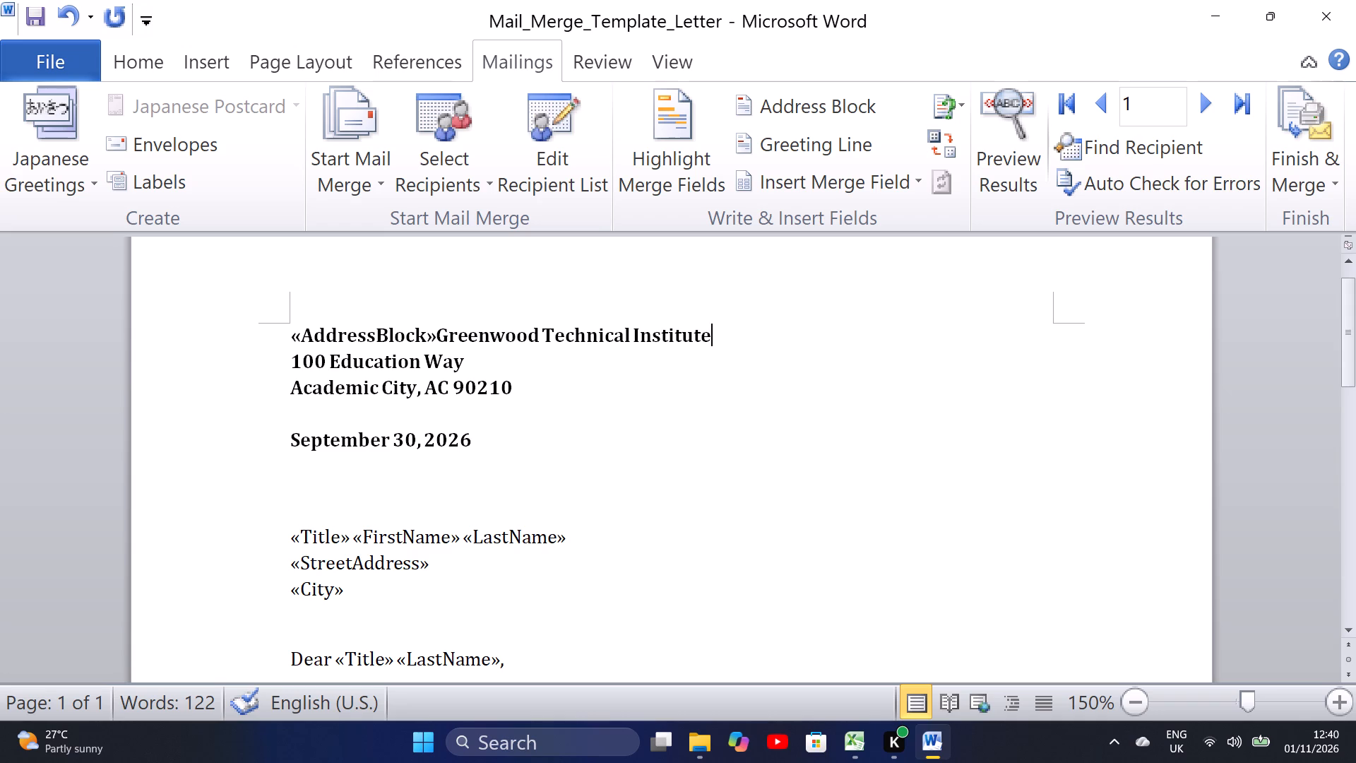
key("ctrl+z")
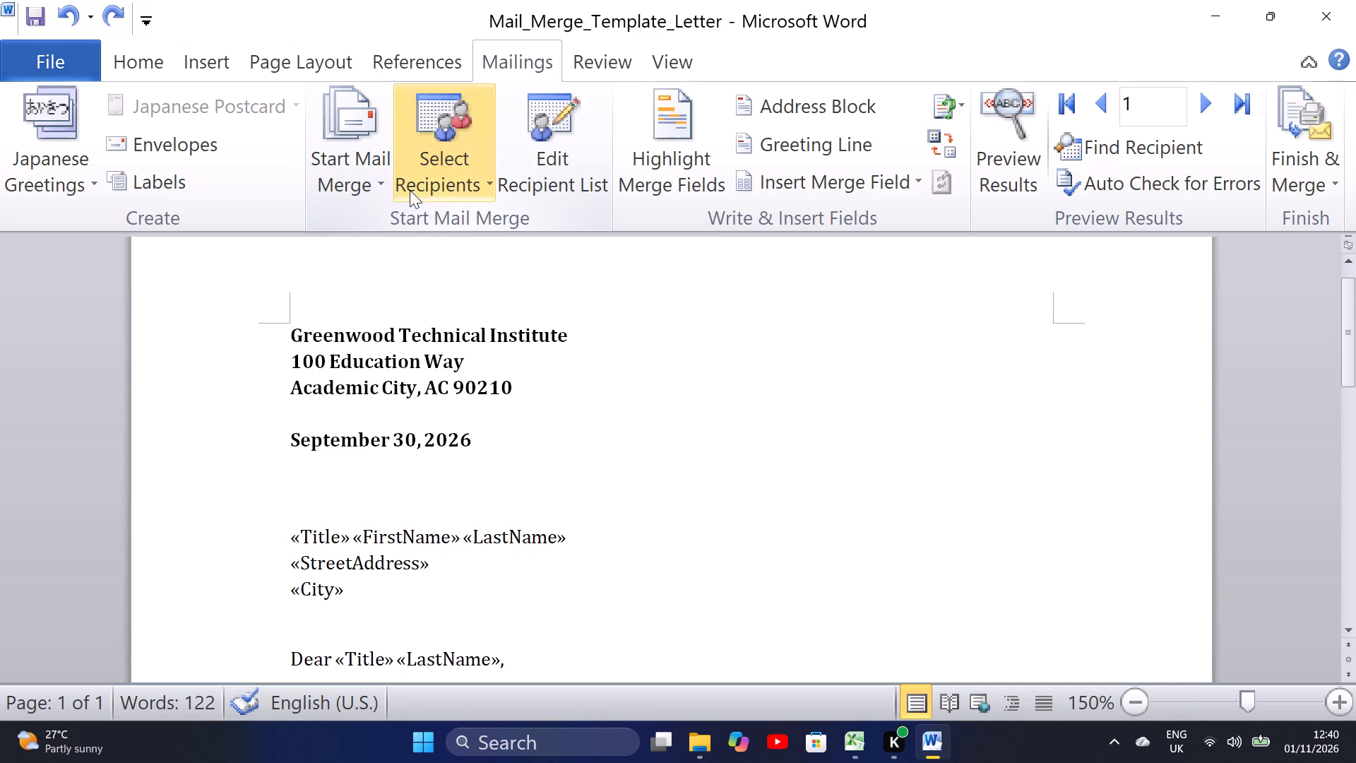
Select the existing Mail_Merge_Data_Source file from "ICT documents and notes" as the recipient list again.
left_click(495, 179)
left_click(506, 261)
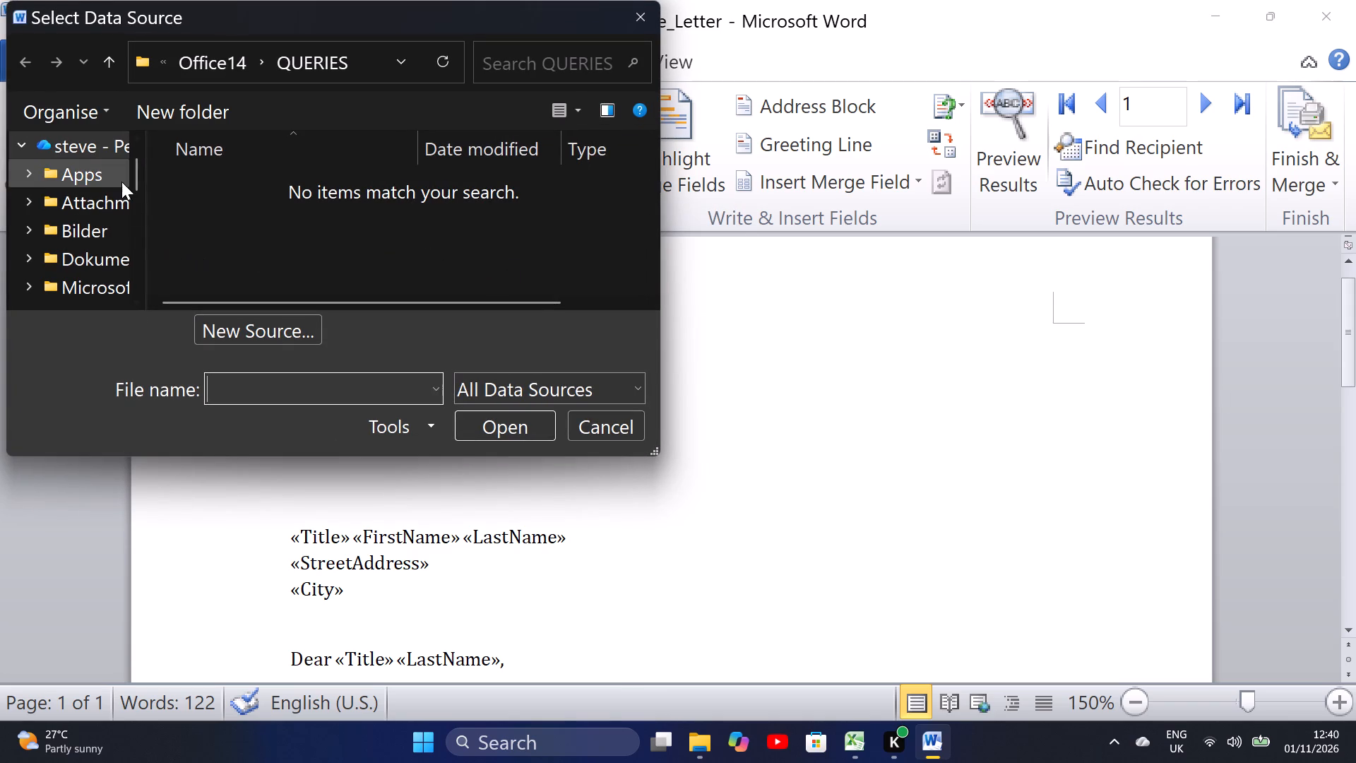
scroll(111, 187, "down", 3)
scroll(111, 187, "up", 2)
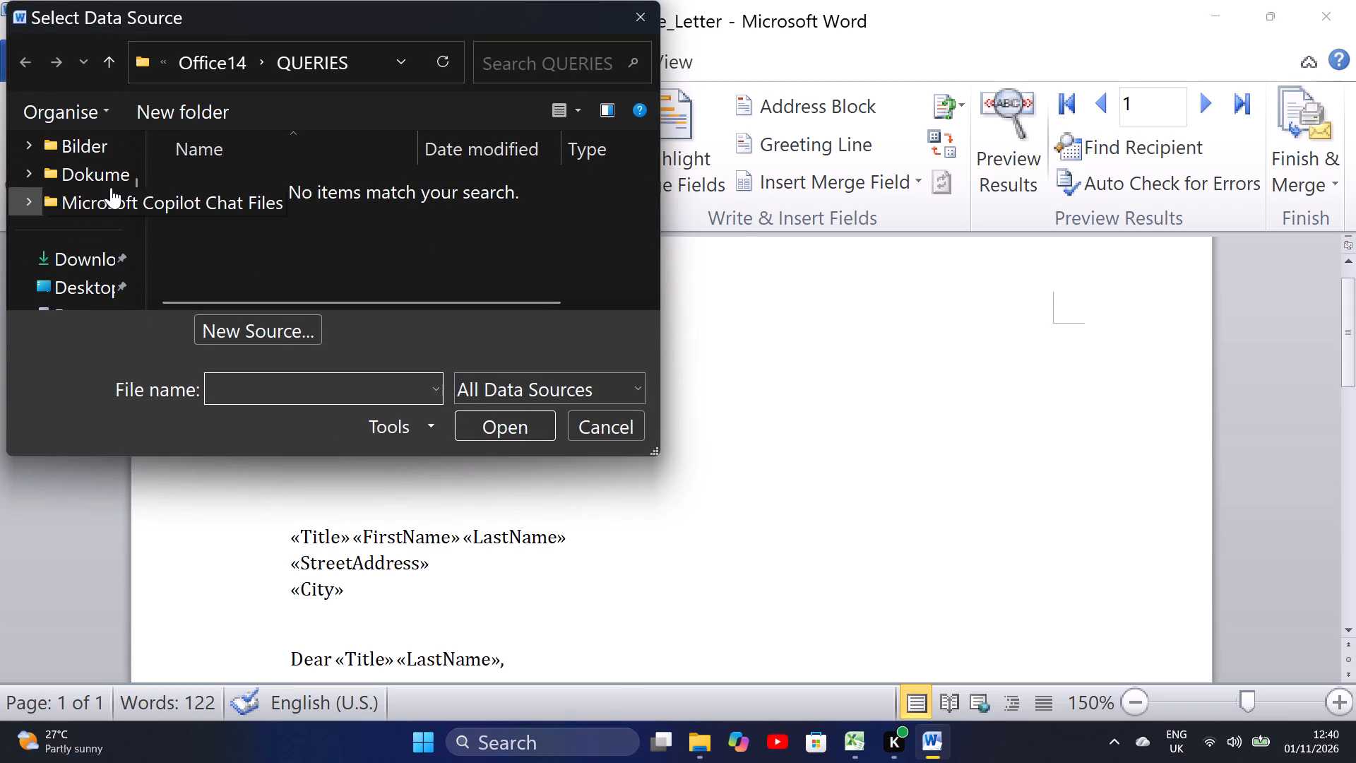
scroll(111, 187, "down", 2)
left_click(90, 256)
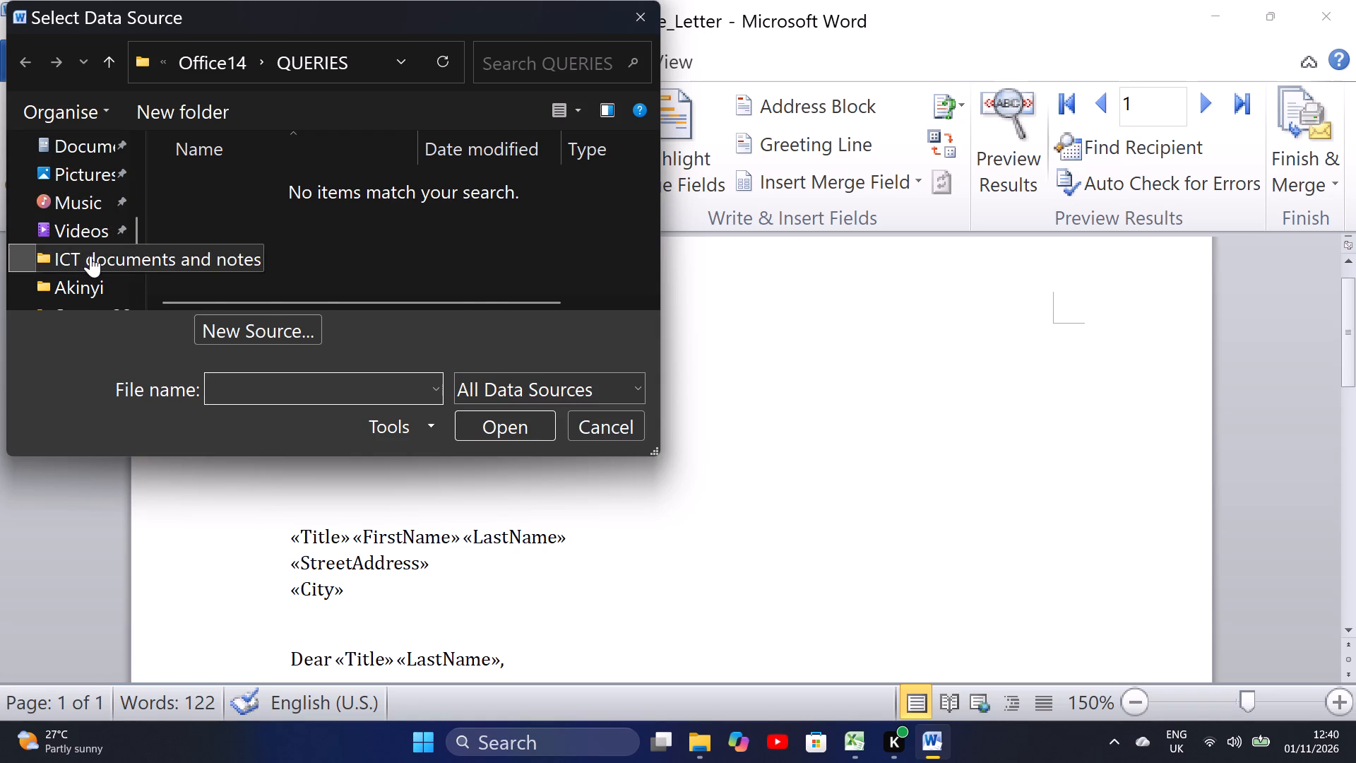
scroll(268, 208, "down", 2)
scroll(268, 220, "up", 1)
scroll(268, 220, "down", 2)
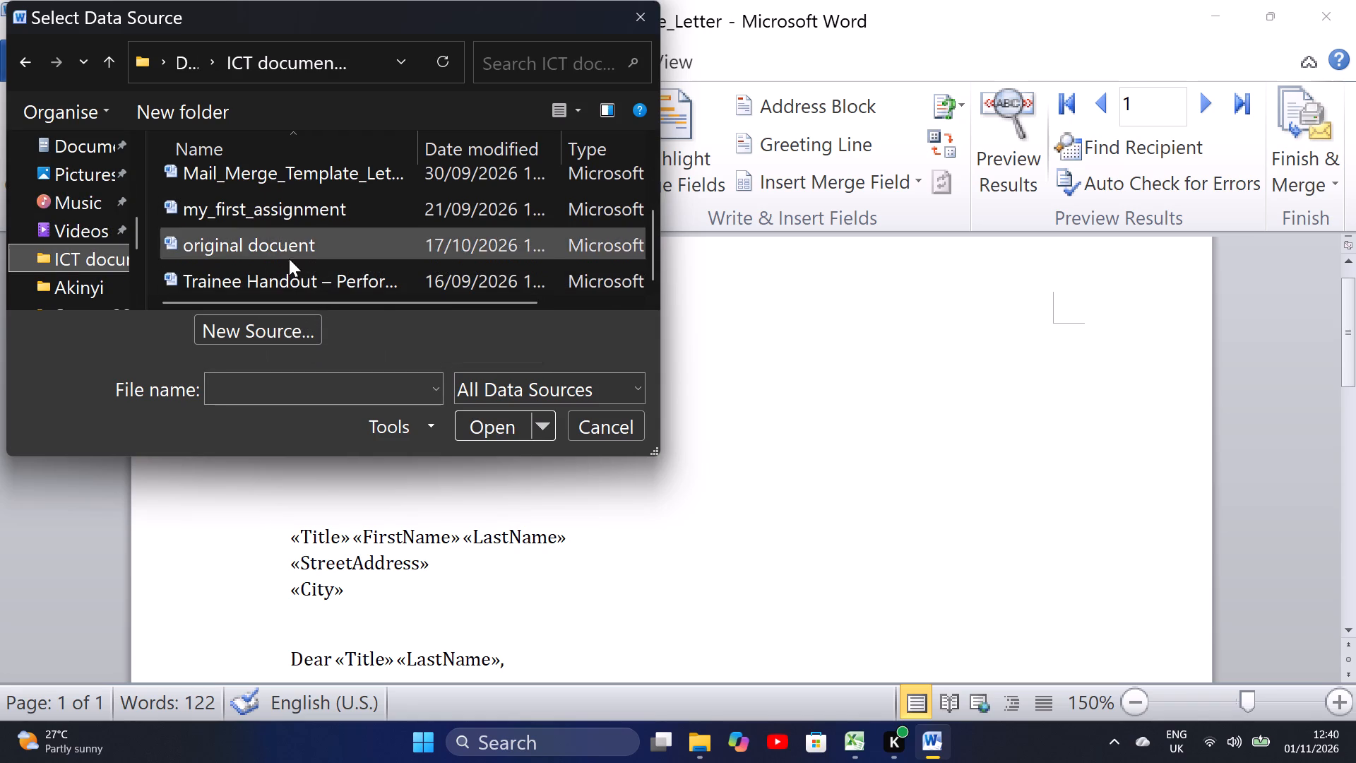
scroll(286, 220, "up", 1)
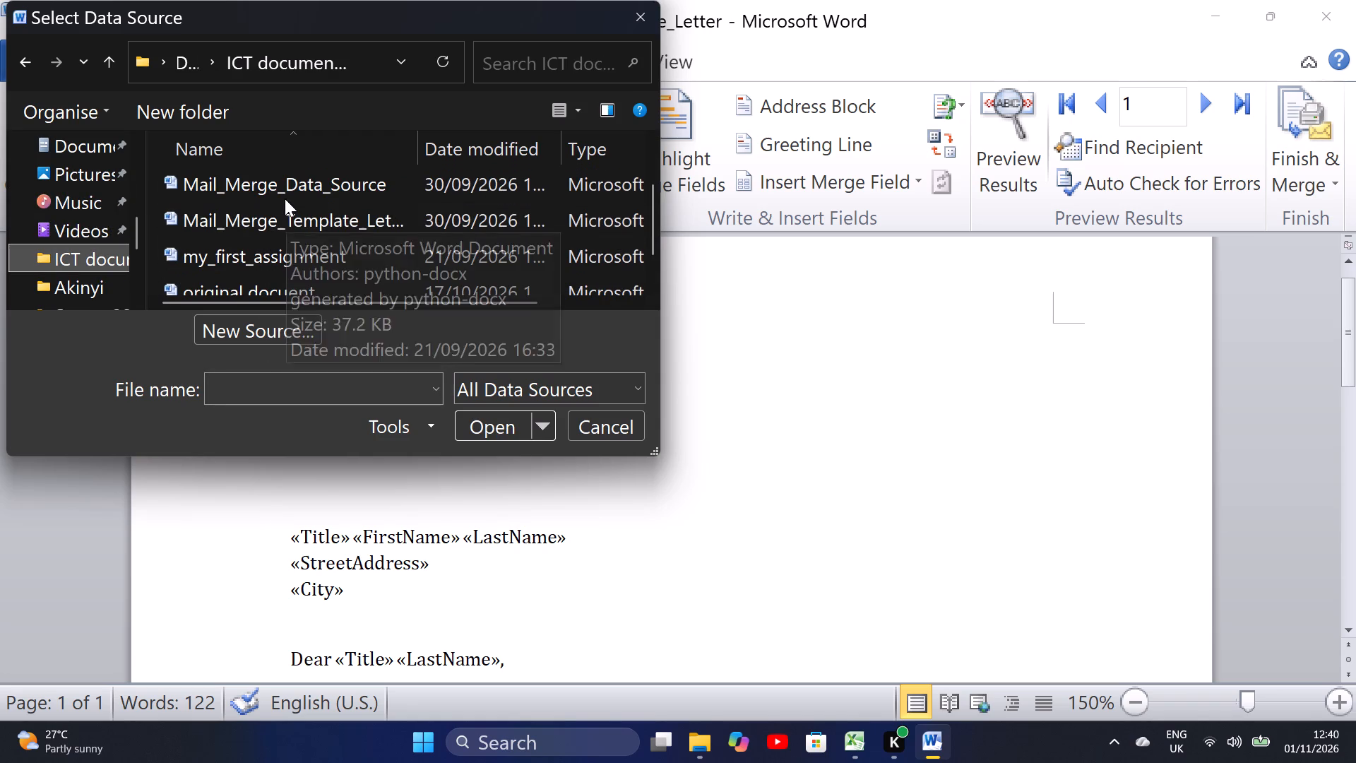
left_click(285, 197)
left_click(474, 421)
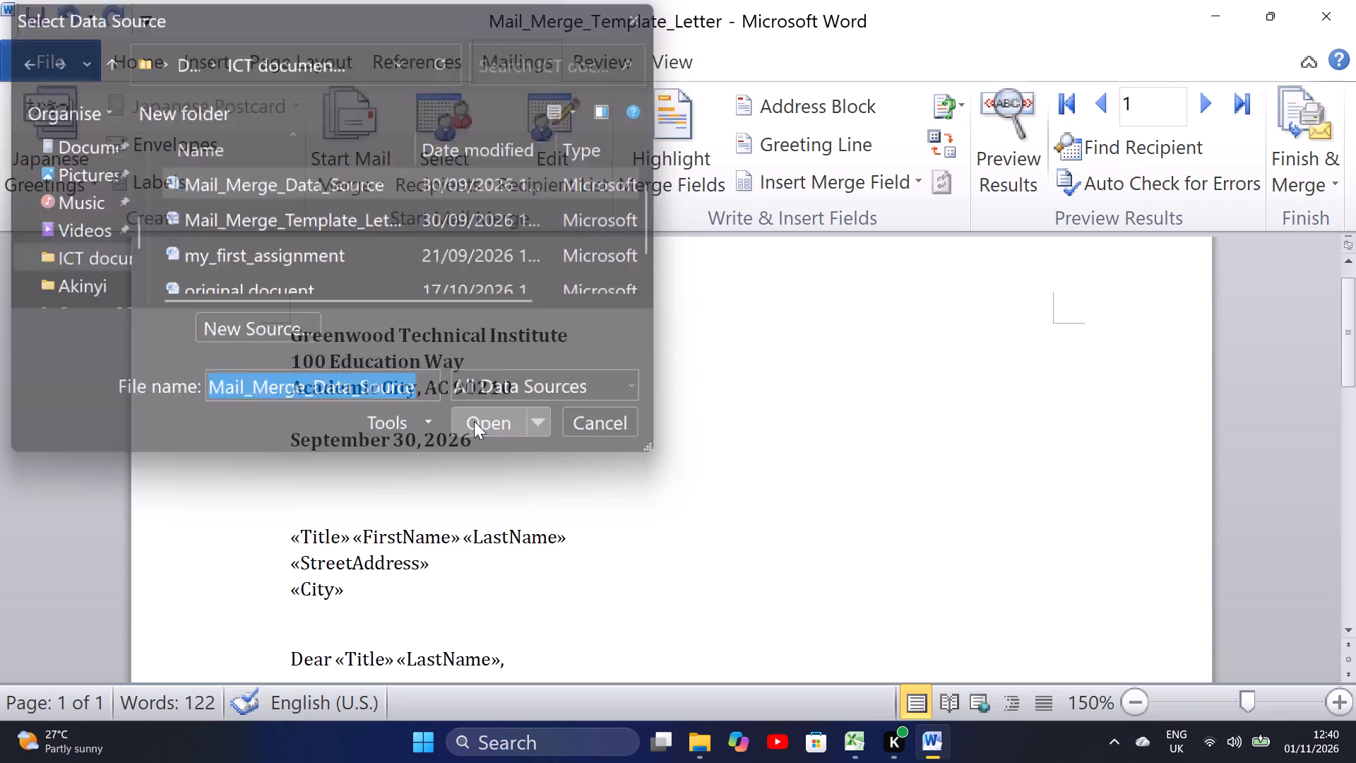
Accept the header record delimiters (none) for fields and (enter) for records in the data source.
scroll(588, 366, "down", 5)
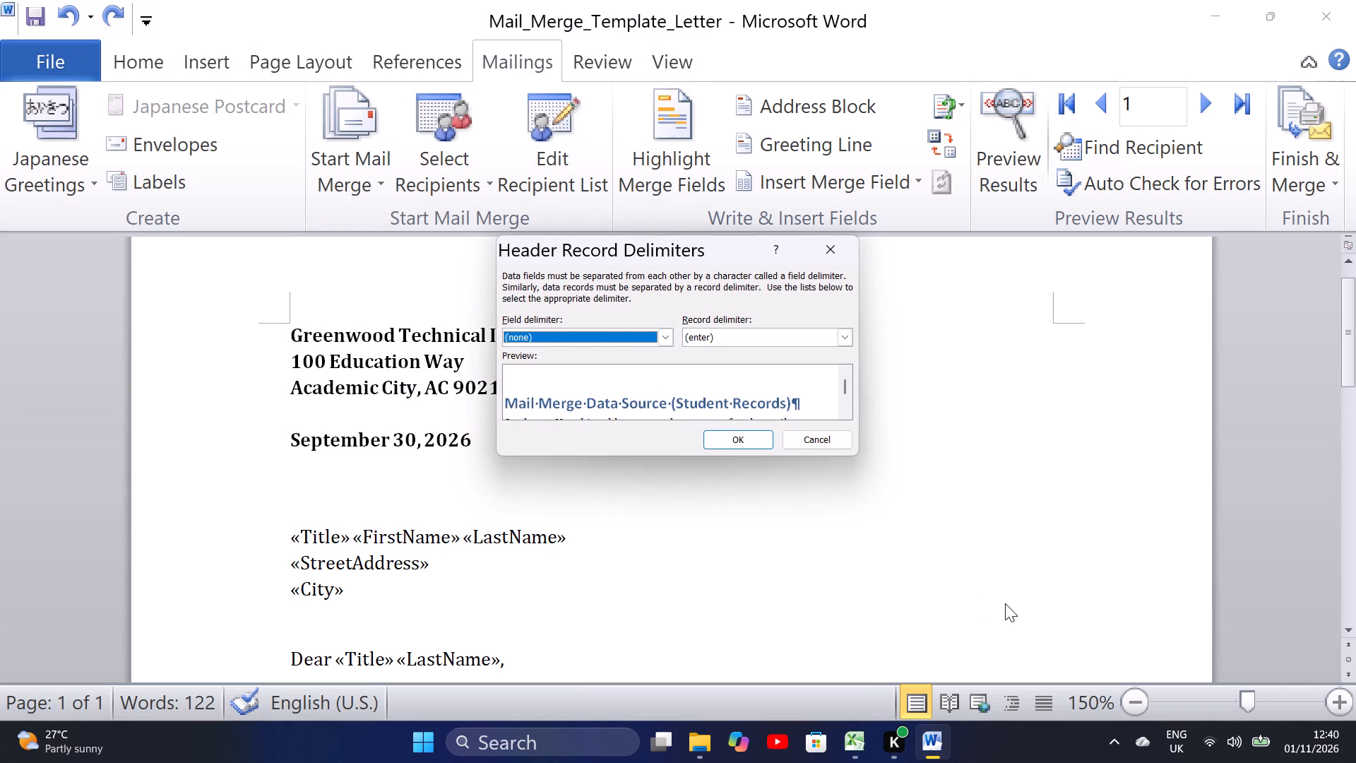
left_click(743, 449)
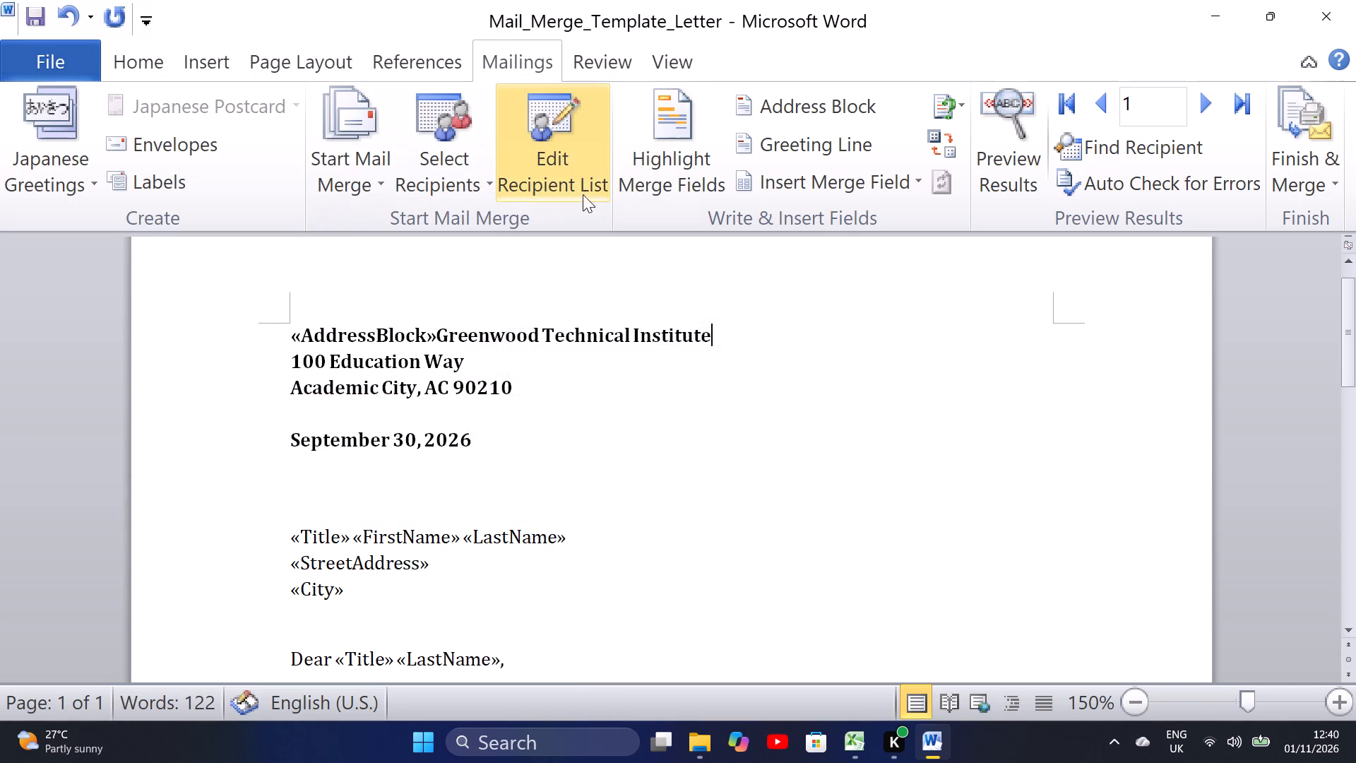
Exclude both records from the recipient list without setting a sort order, and dismiss the delimiter request that follows.
left_click(585, 179)
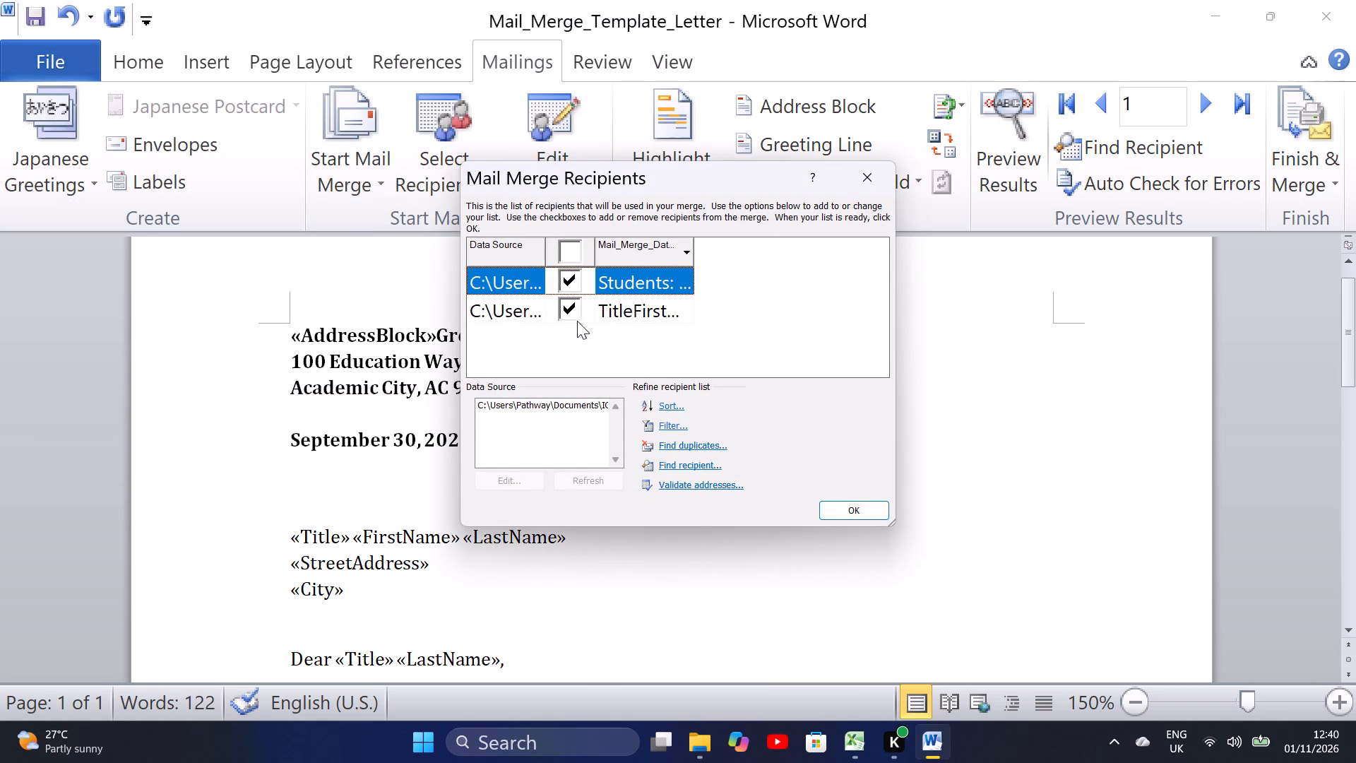
left_click(574, 310)
left_click(569, 283)
left_click(667, 403)
left_click(851, 461)
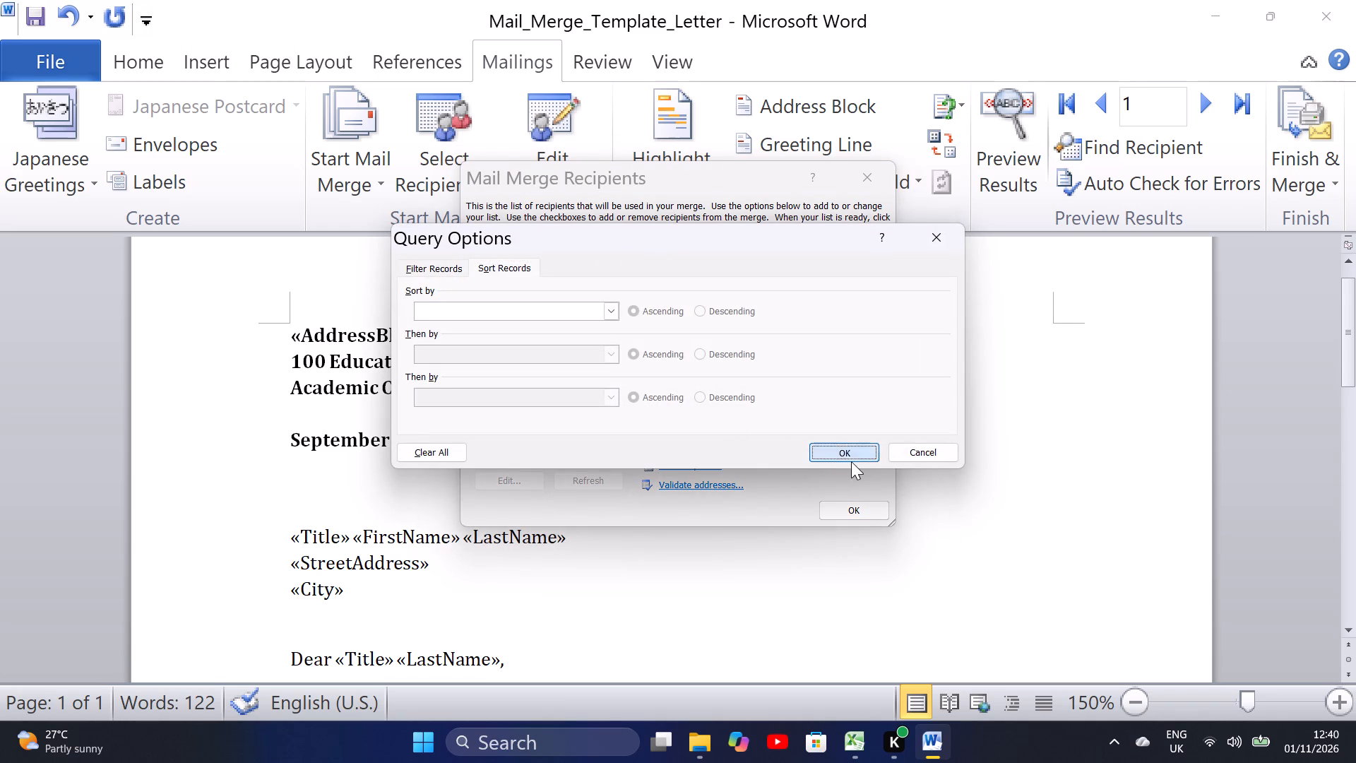
left_click(881, 170)
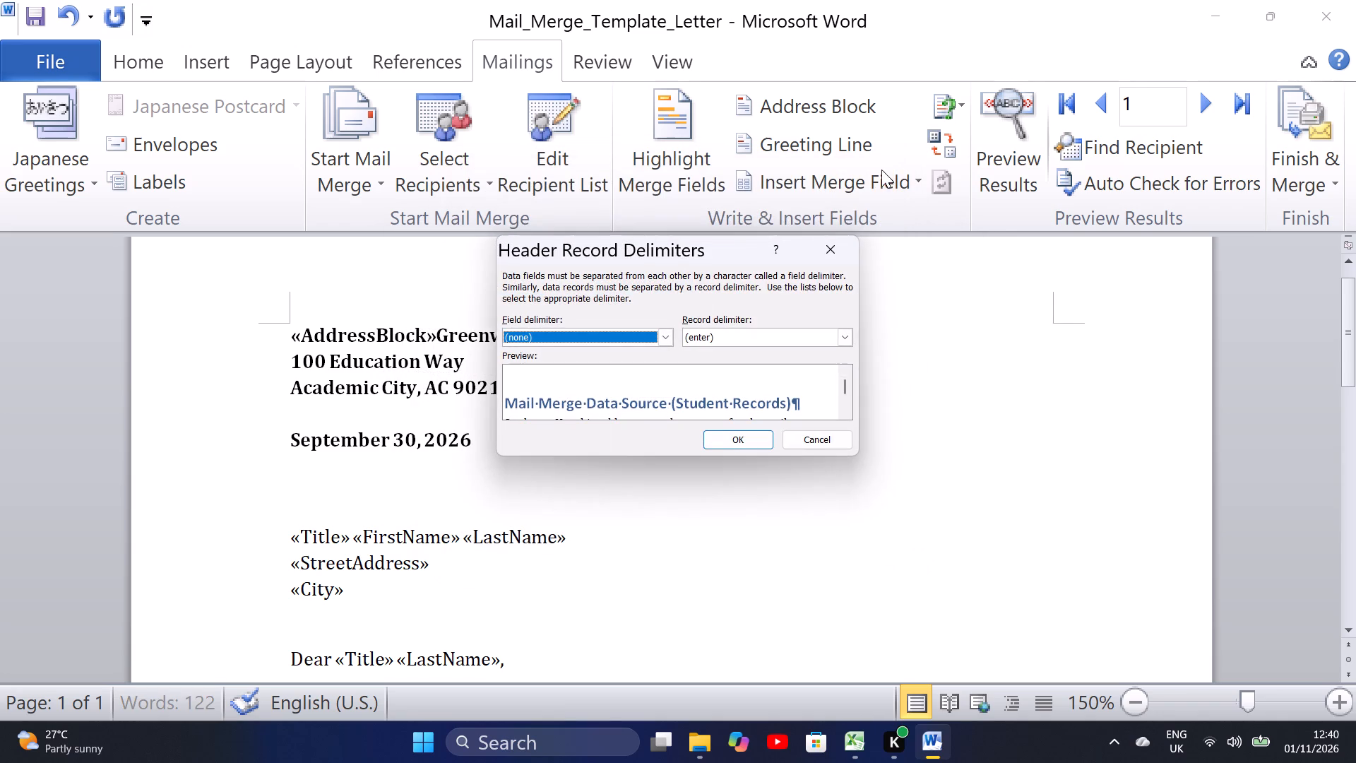
left_click(839, 249)
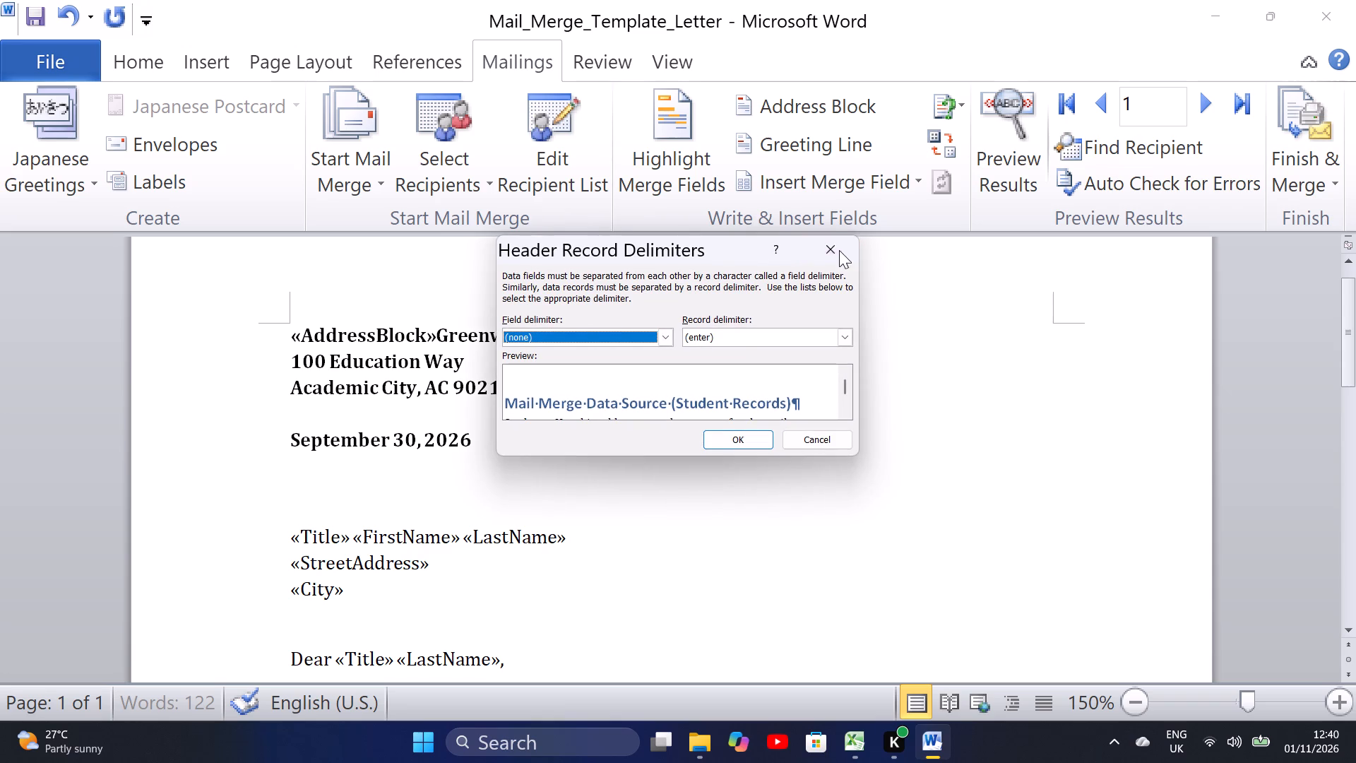
left_click(839, 250)
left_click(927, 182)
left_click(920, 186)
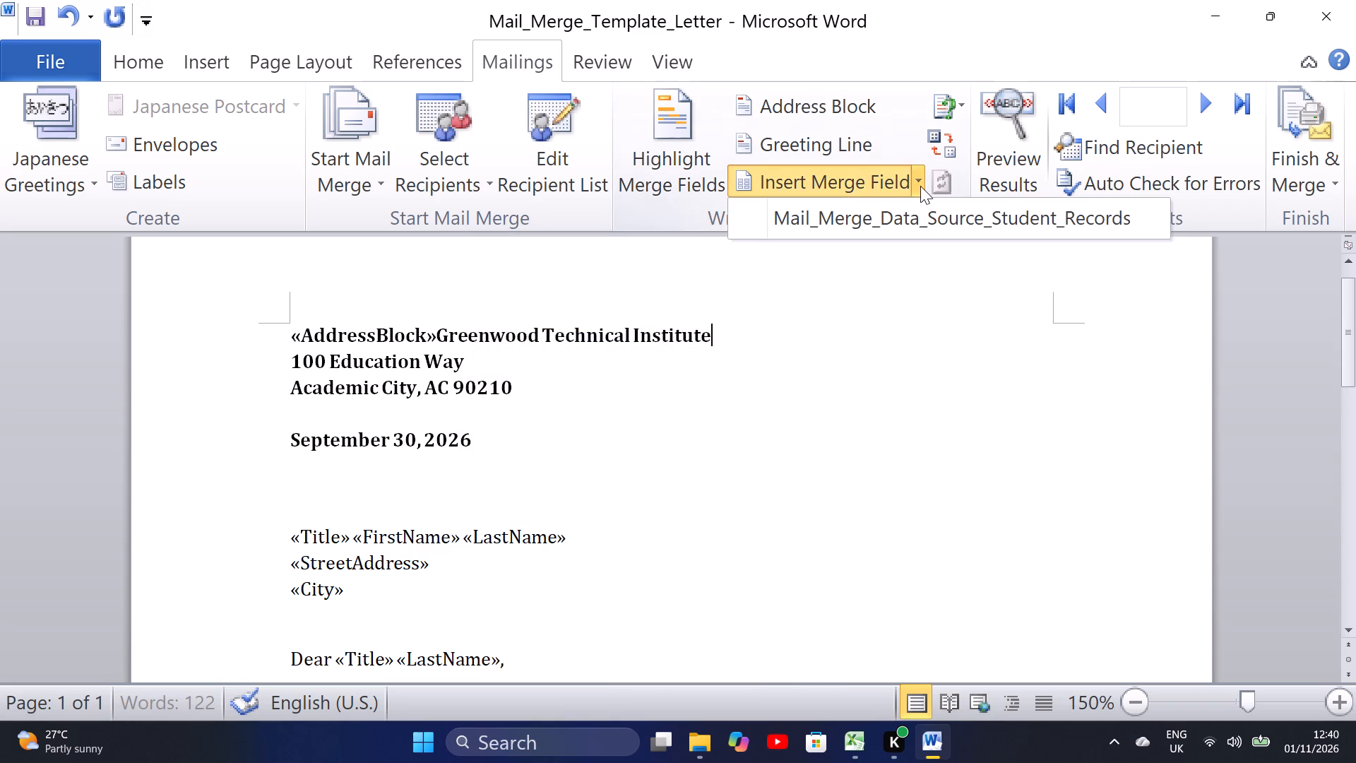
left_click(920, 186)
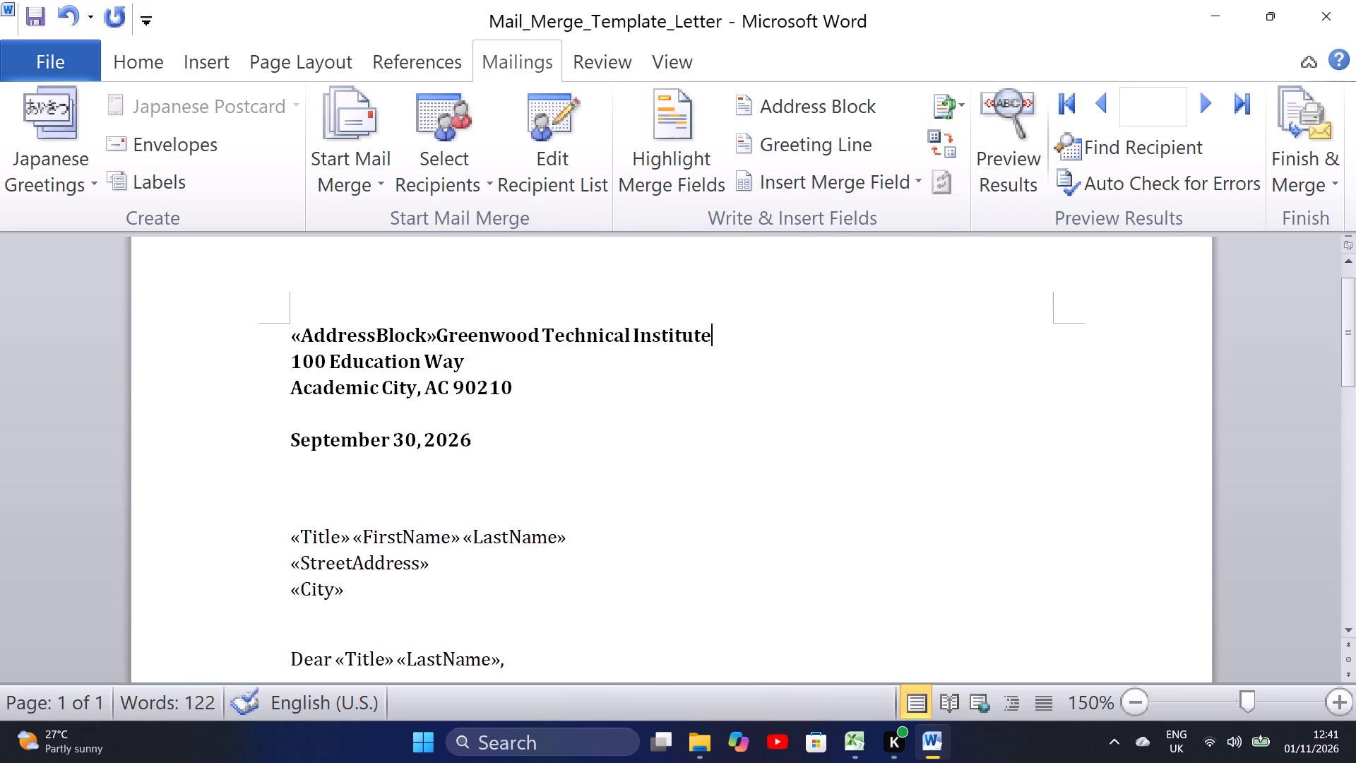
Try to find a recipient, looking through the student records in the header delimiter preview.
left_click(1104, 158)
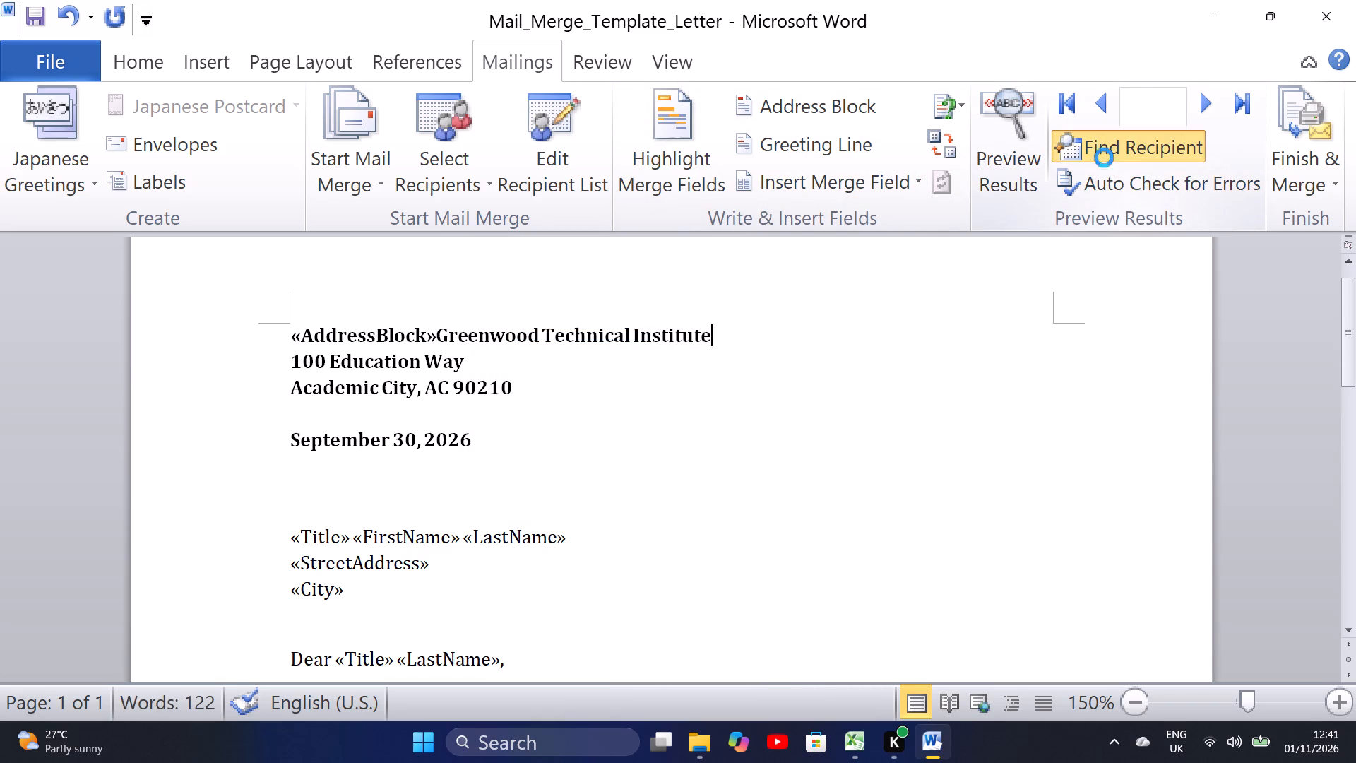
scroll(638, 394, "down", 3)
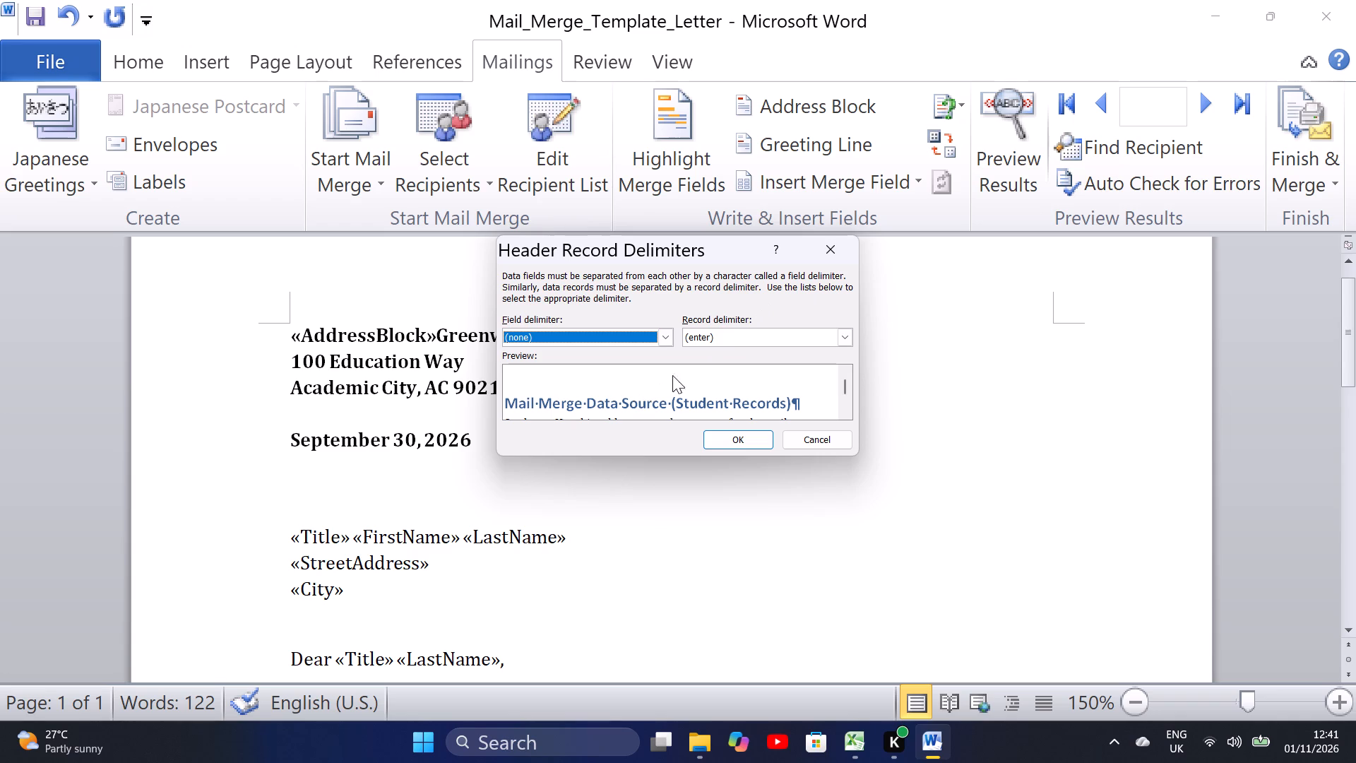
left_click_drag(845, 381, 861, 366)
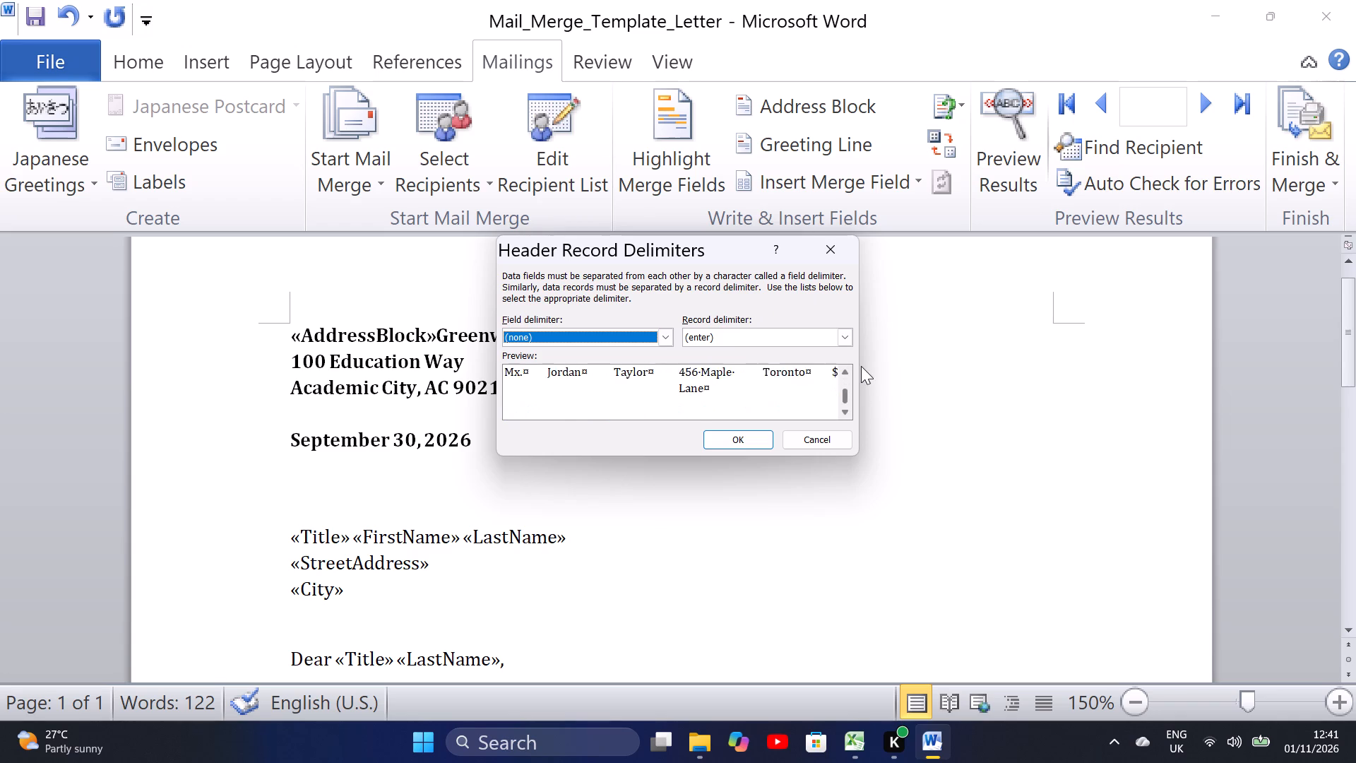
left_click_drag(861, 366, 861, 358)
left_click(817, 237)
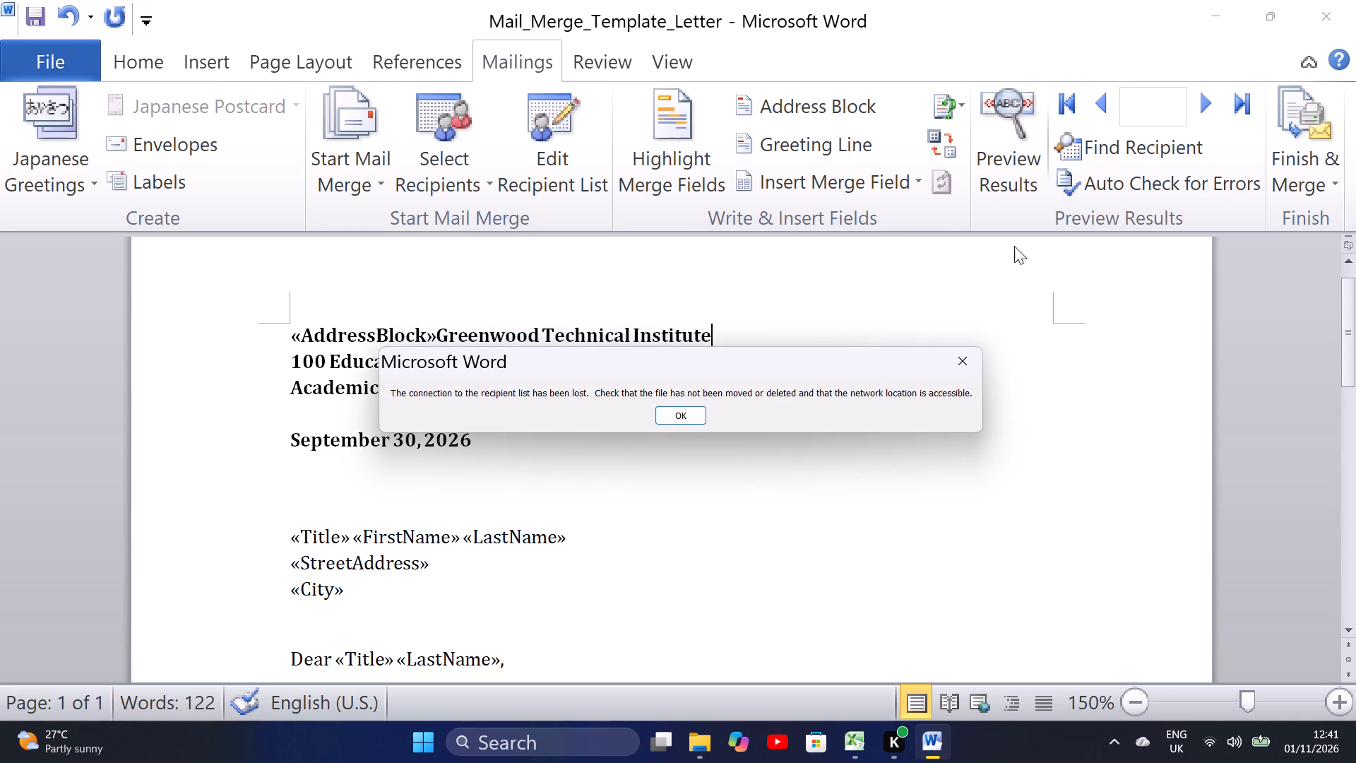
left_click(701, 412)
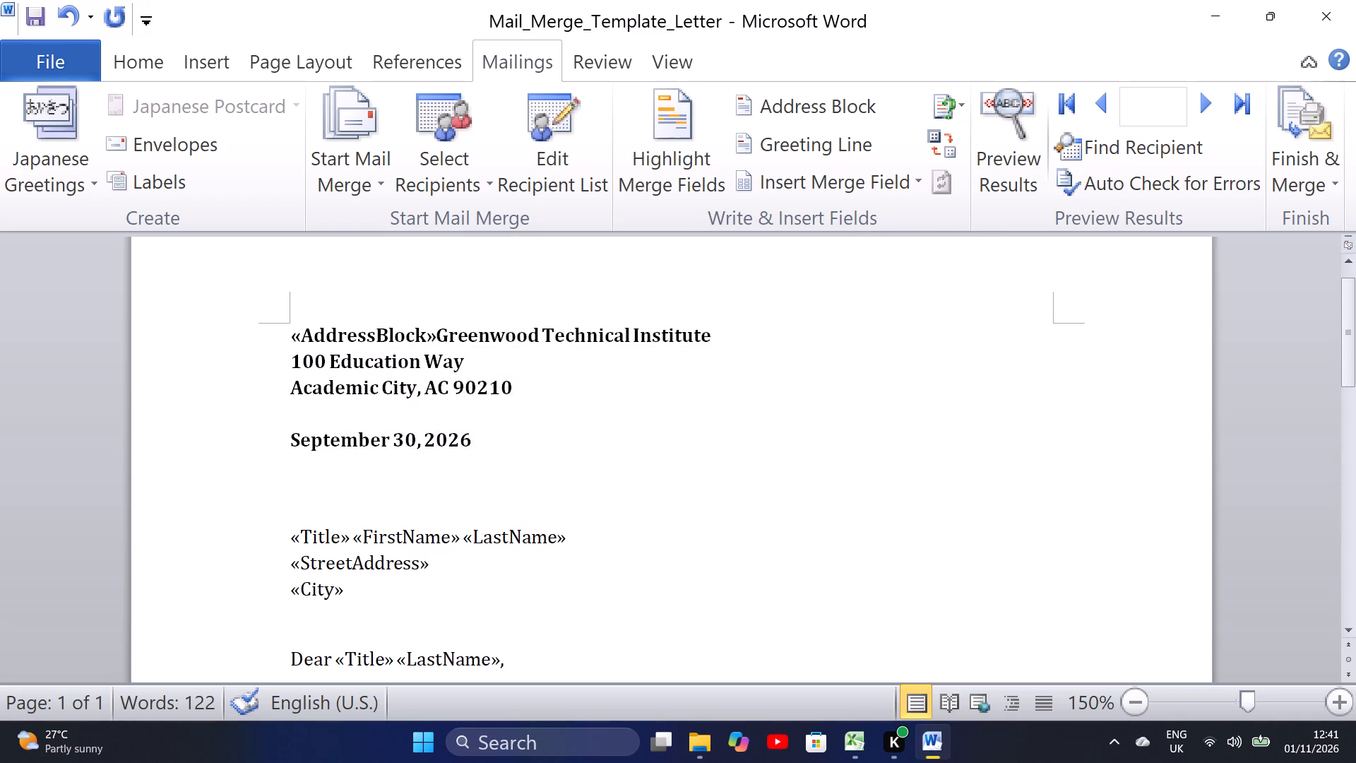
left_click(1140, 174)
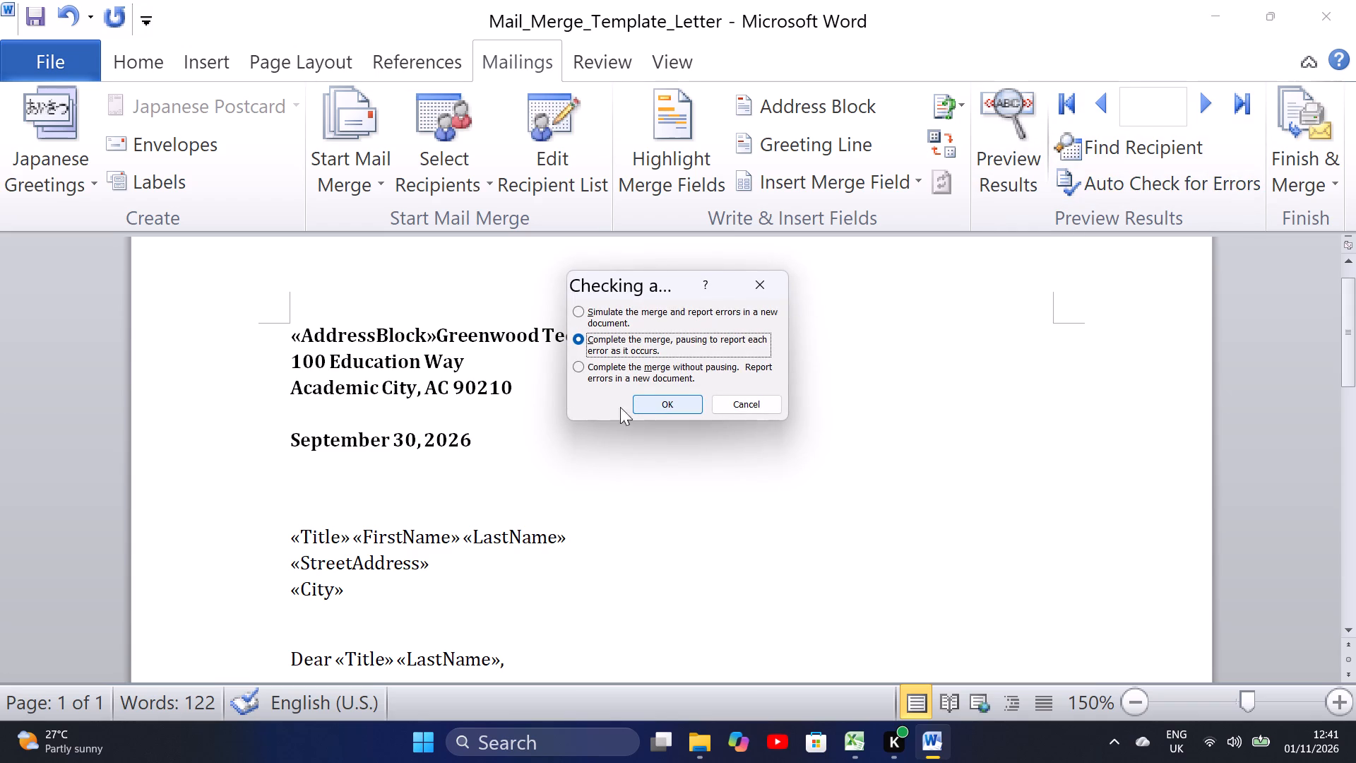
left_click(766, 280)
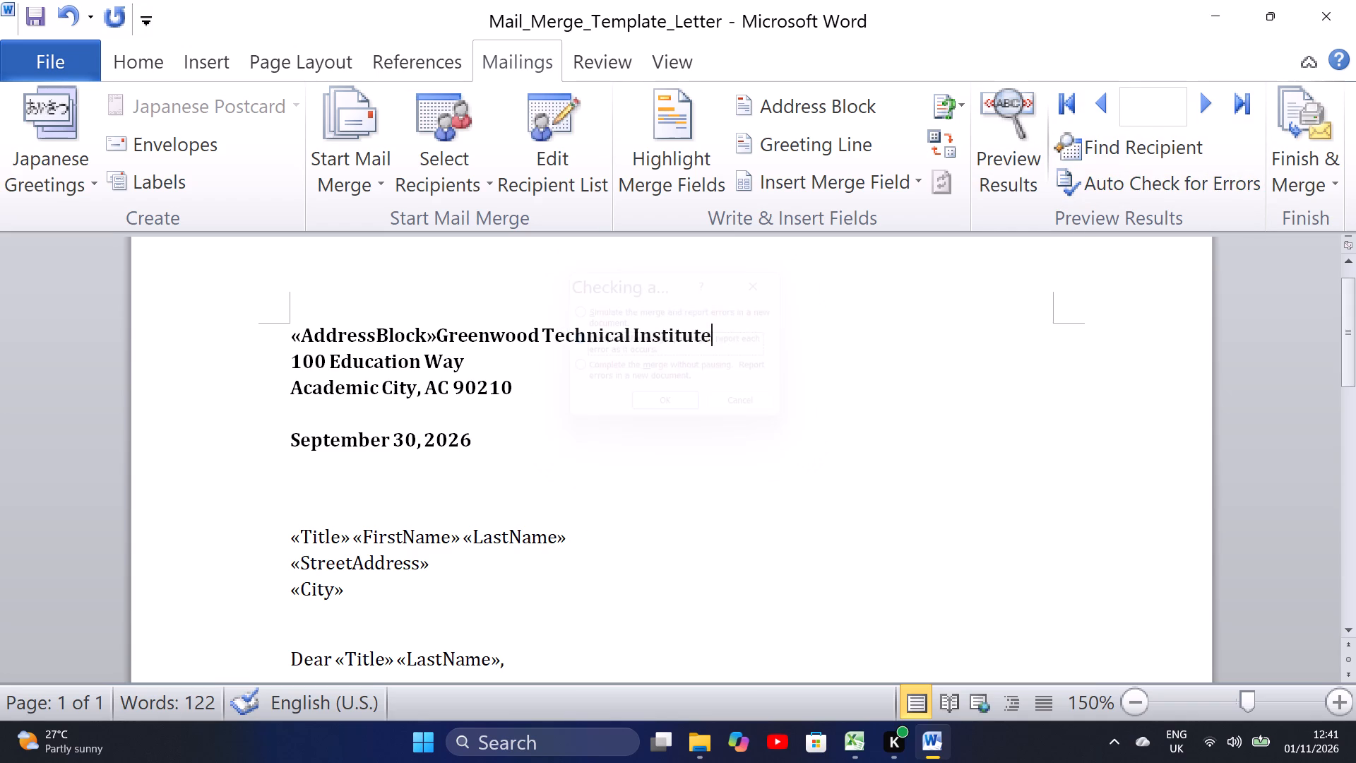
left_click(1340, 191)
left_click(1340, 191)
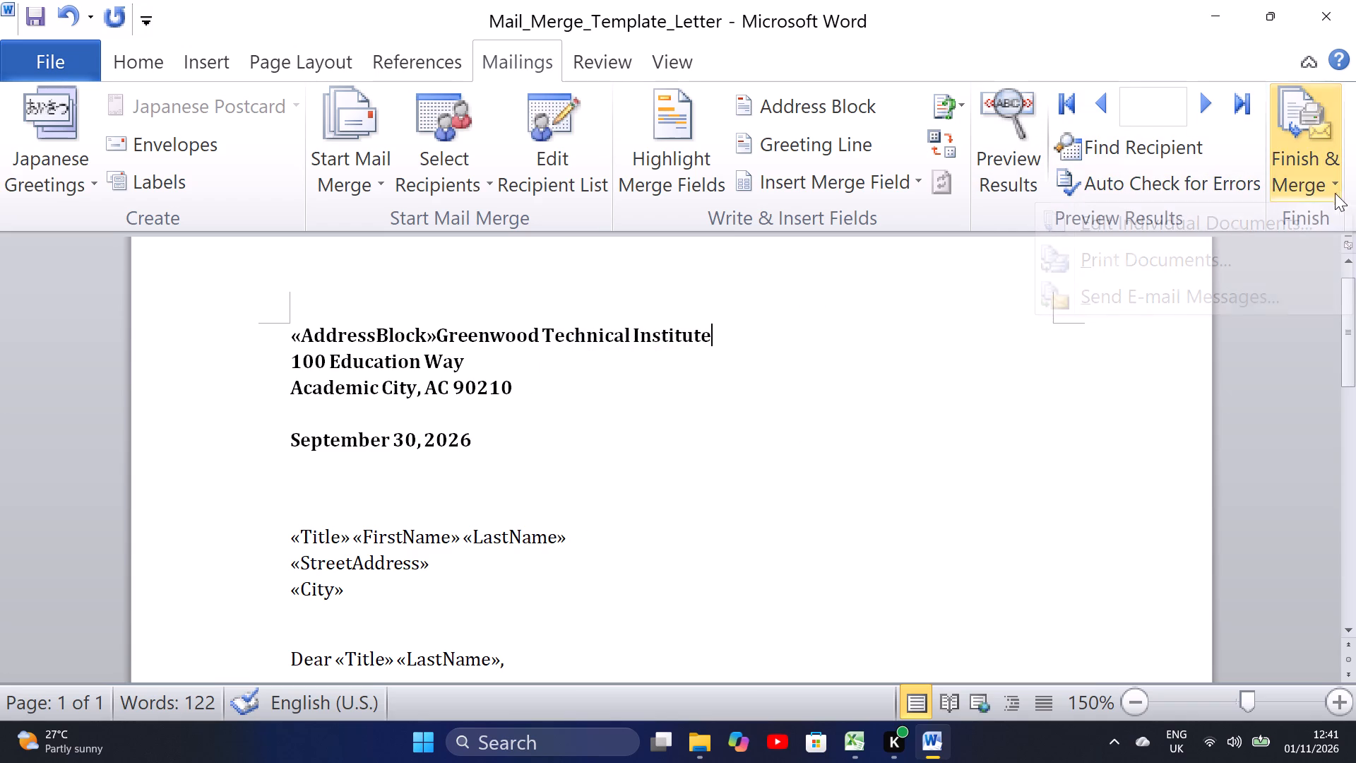
Start an address block, review the data source preview, accept the (none) and (enter) delimiters, and leave the block uninserted.
left_click(877, 112)
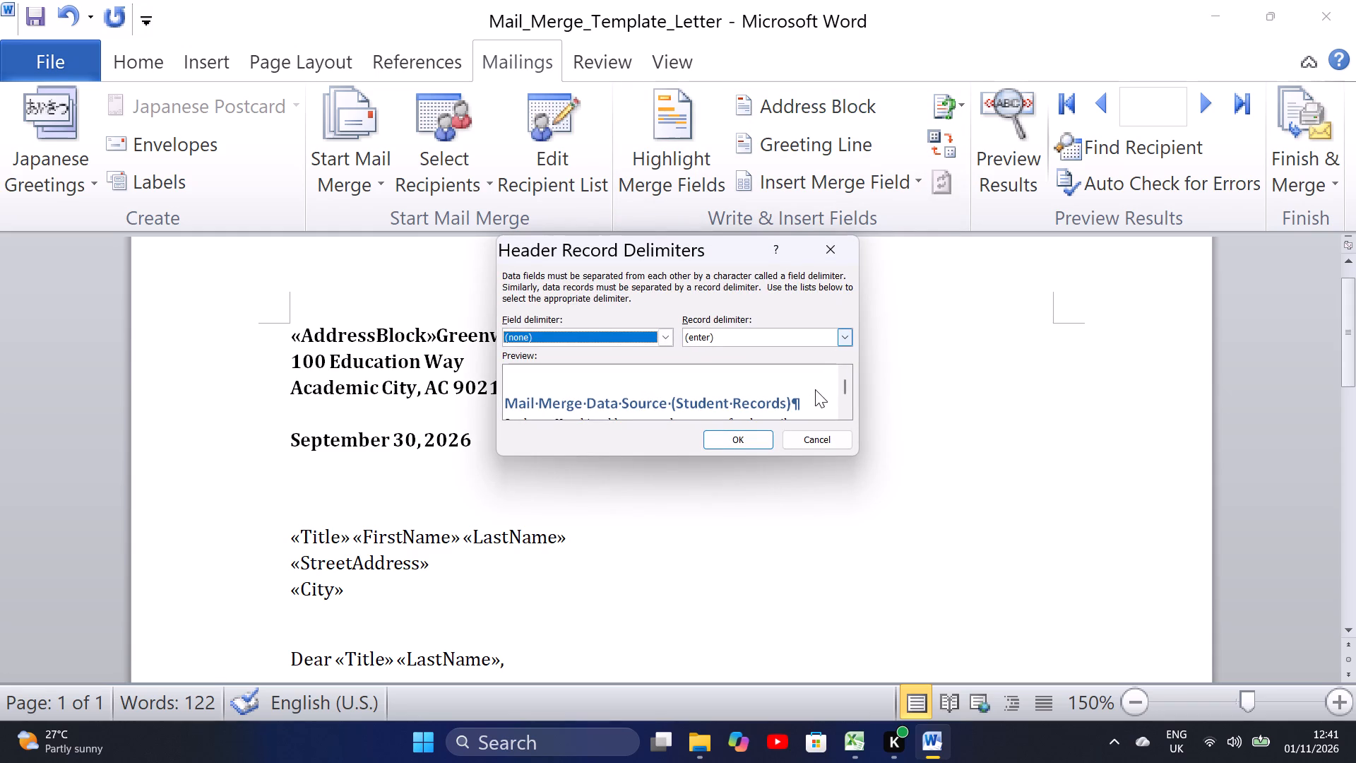
left_click_drag(843, 387, 855, 382)
left_click_drag(855, 382, 855, 394)
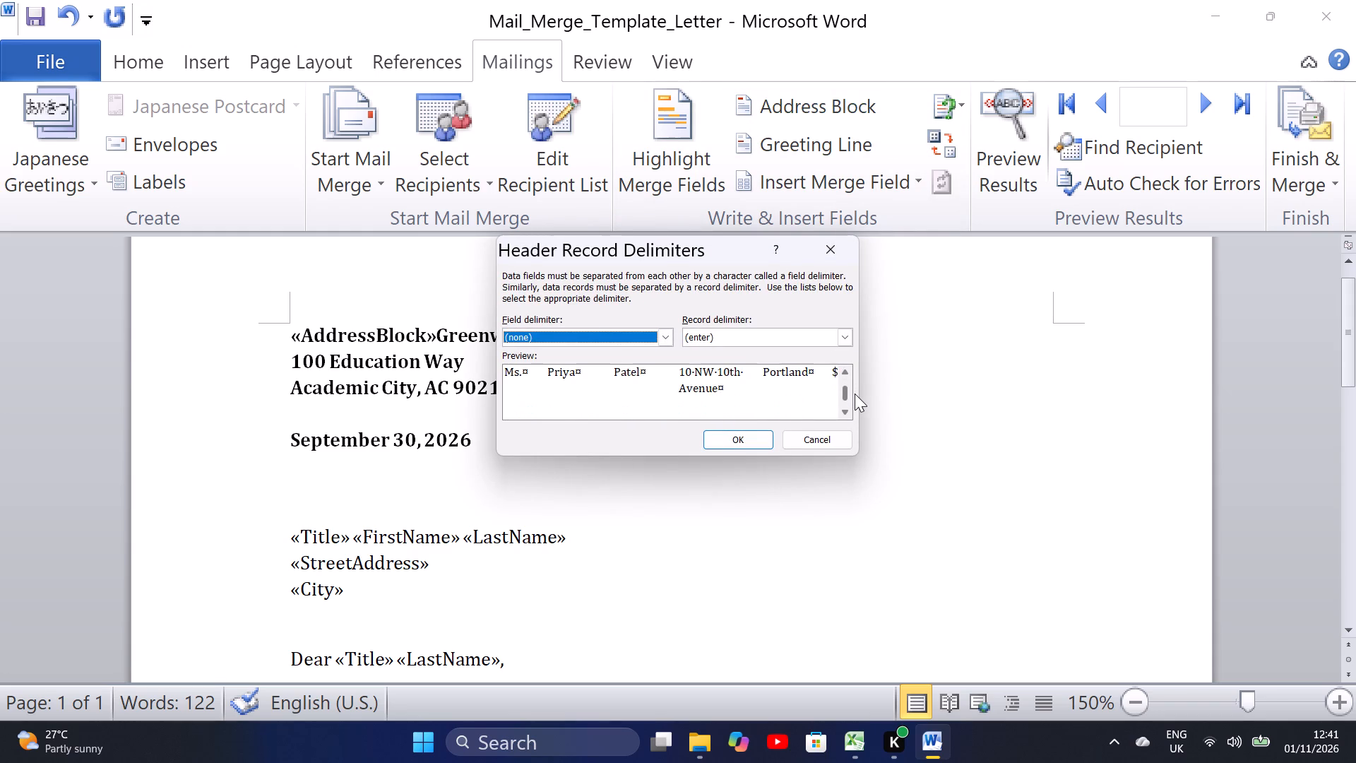
left_click_drag(855, 394, 857, 391)
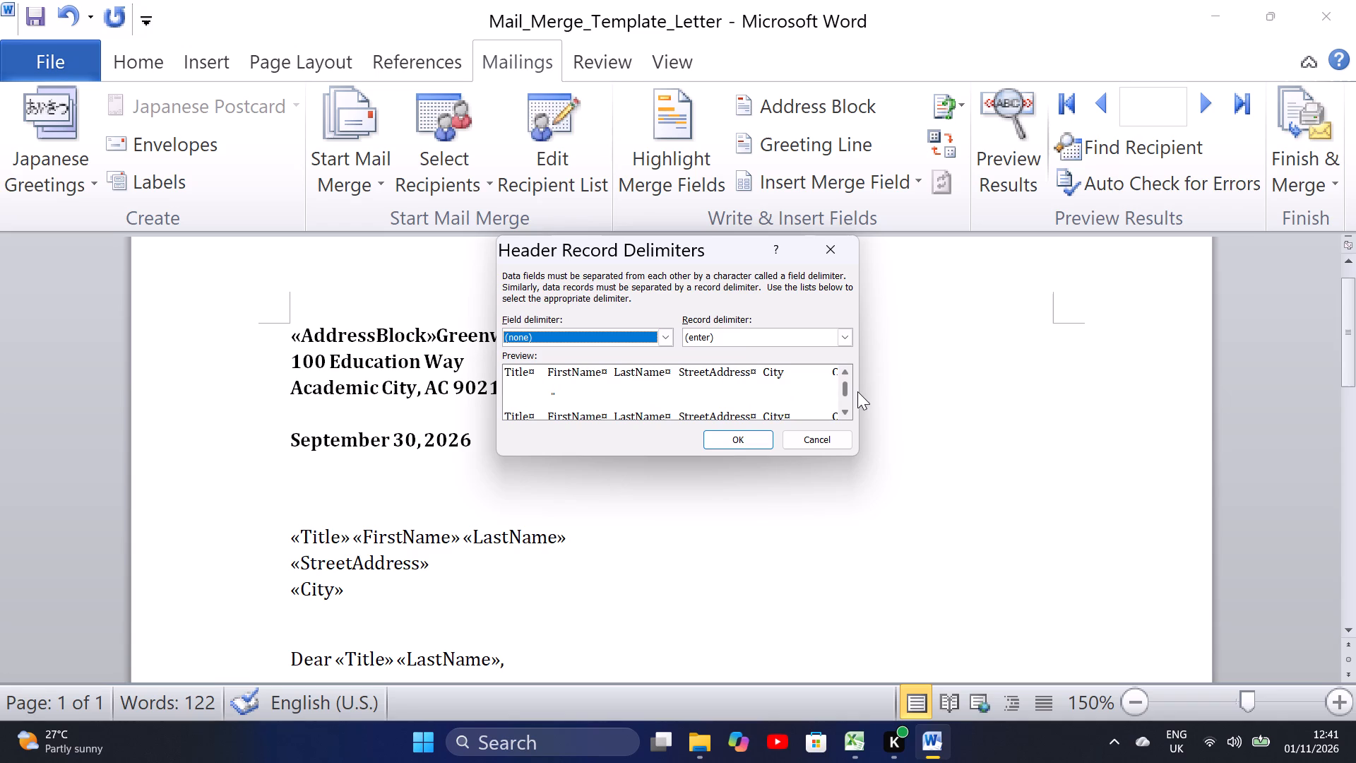
left_click_drag(857, 391, 857, 387)
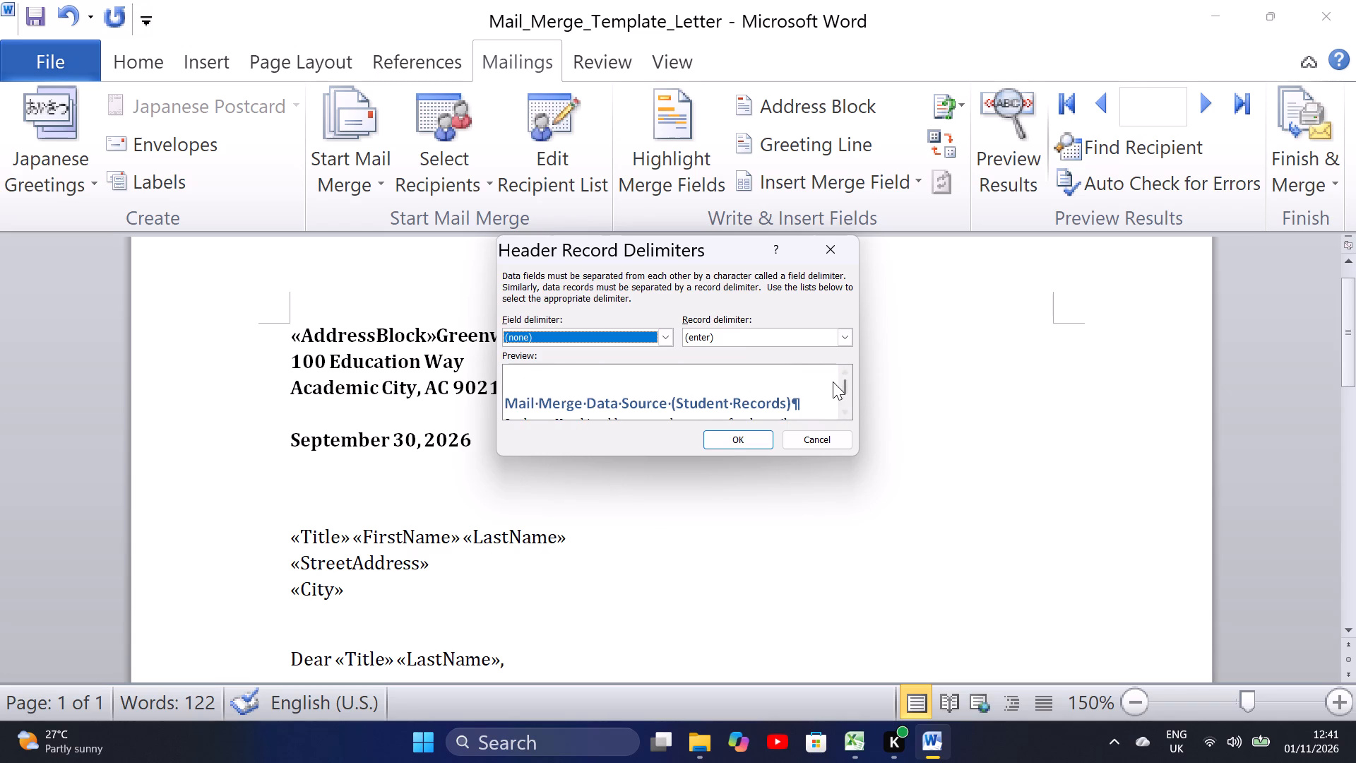
left_click(840, 259)
left_click(840, 259)
left_click(840, 259)
left_click(729, 434)
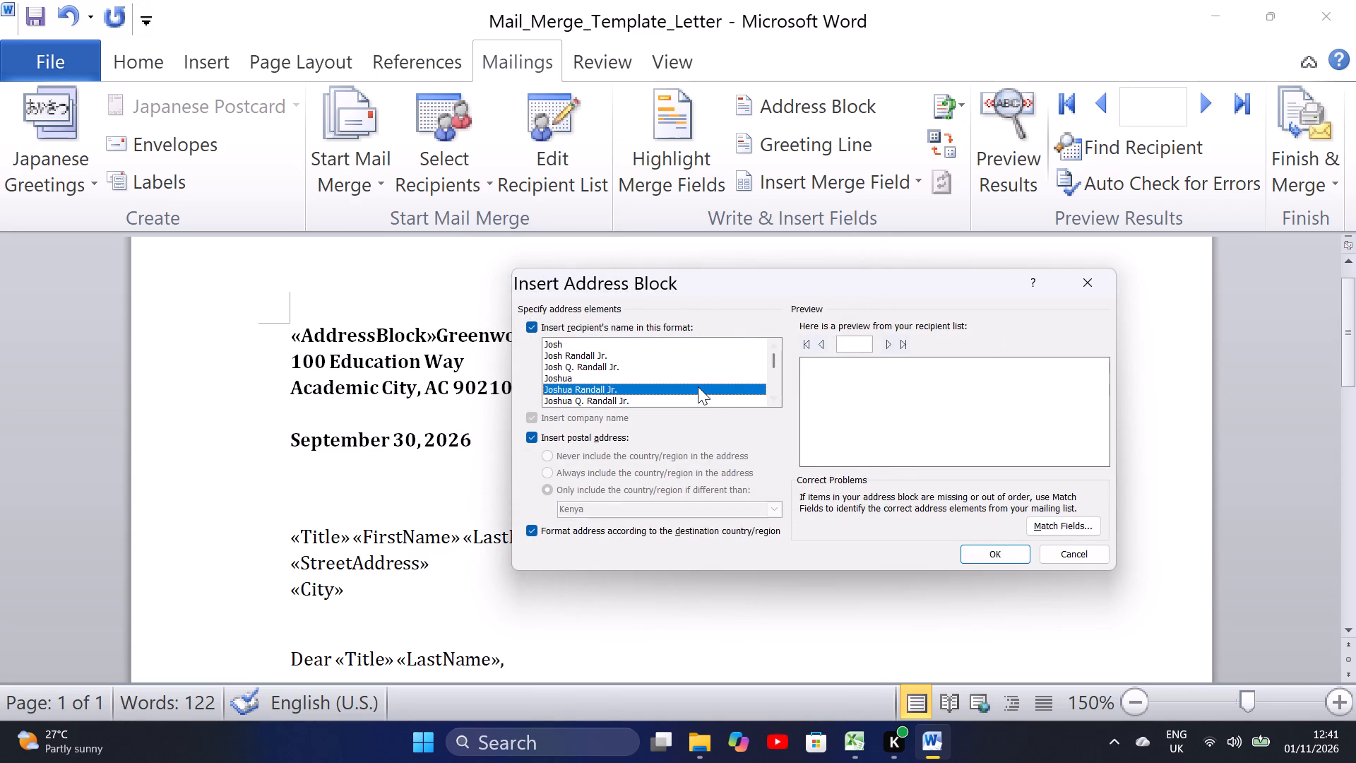
scroll(698, 386, "up", 1)
left_click(1088, 286)
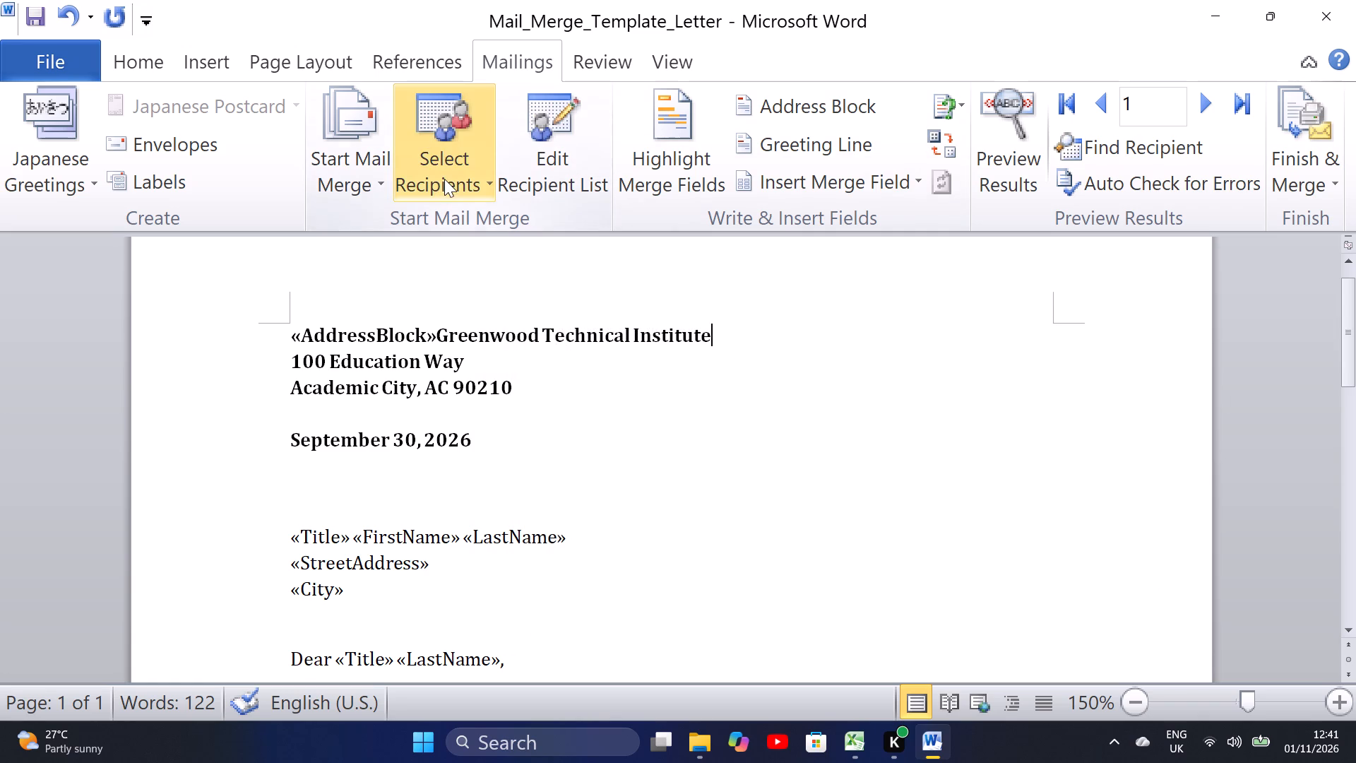
Include the "Students:" record in the recipient list again and accept the (none) and (enter) delimiters.
left_click(540, 184)
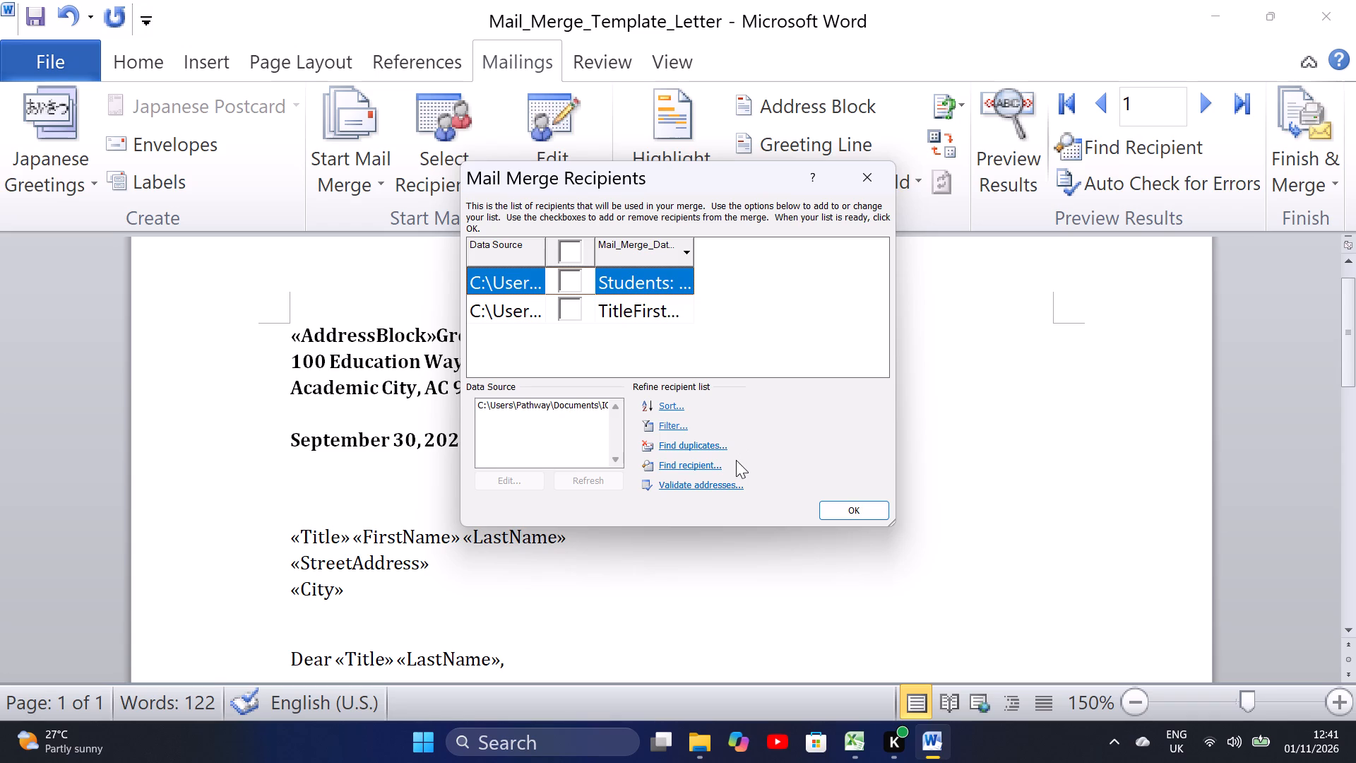
left_click(696, 463)
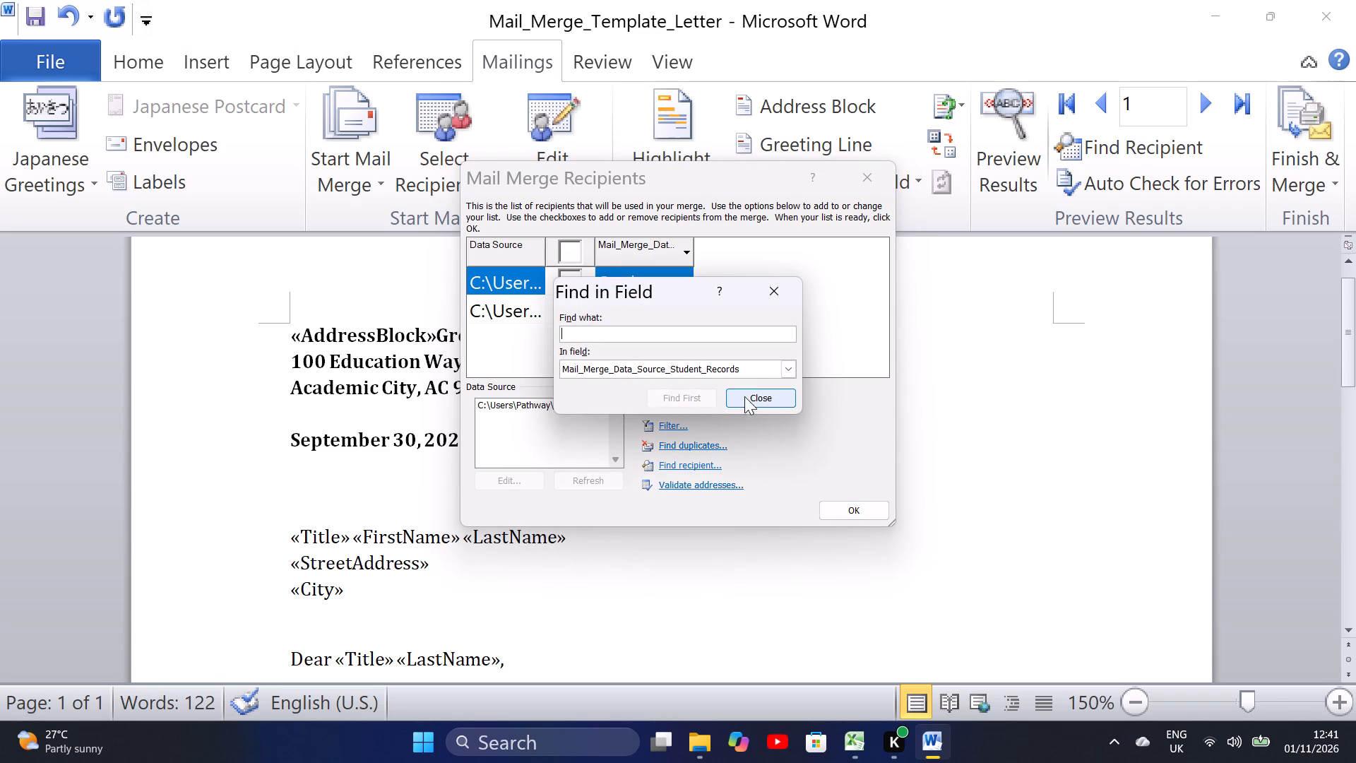
left_click(789, 367)
left_click(789, 367)
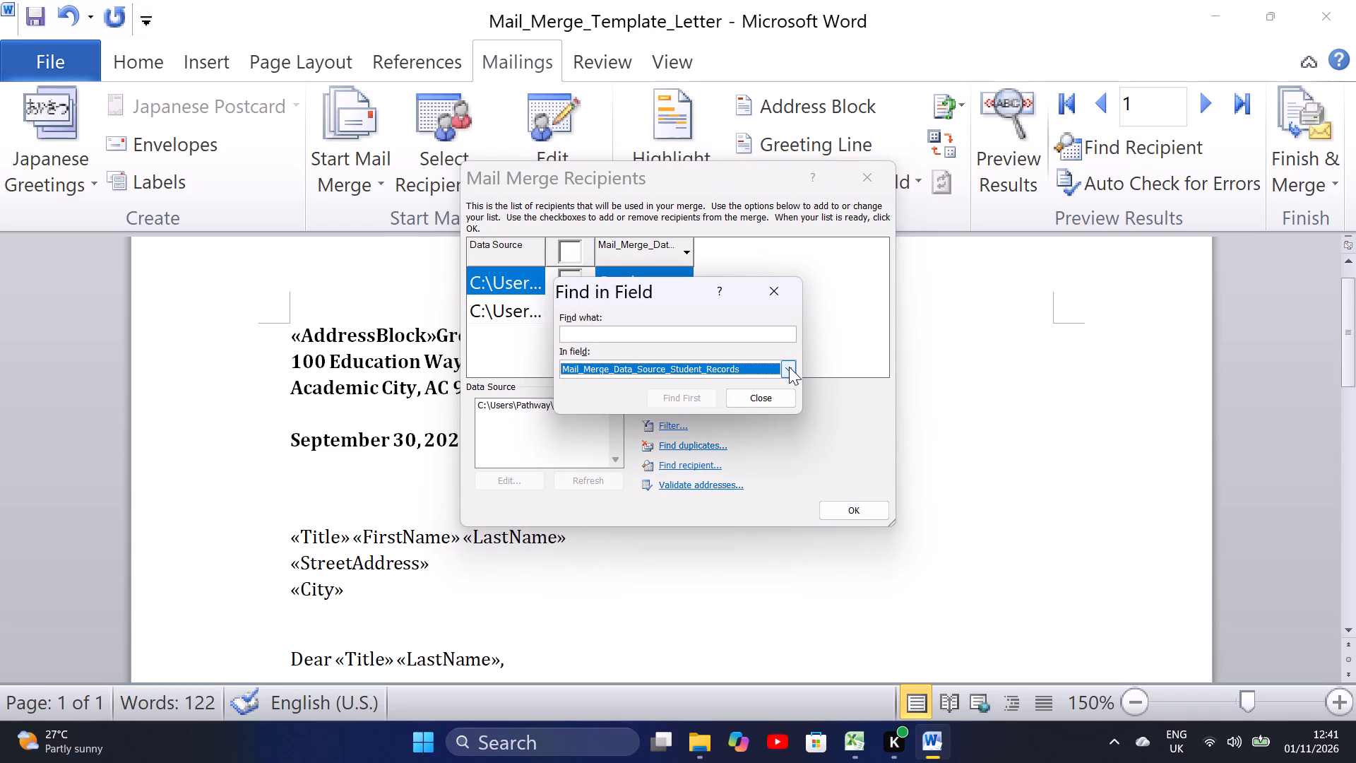
left_click(755, 402)
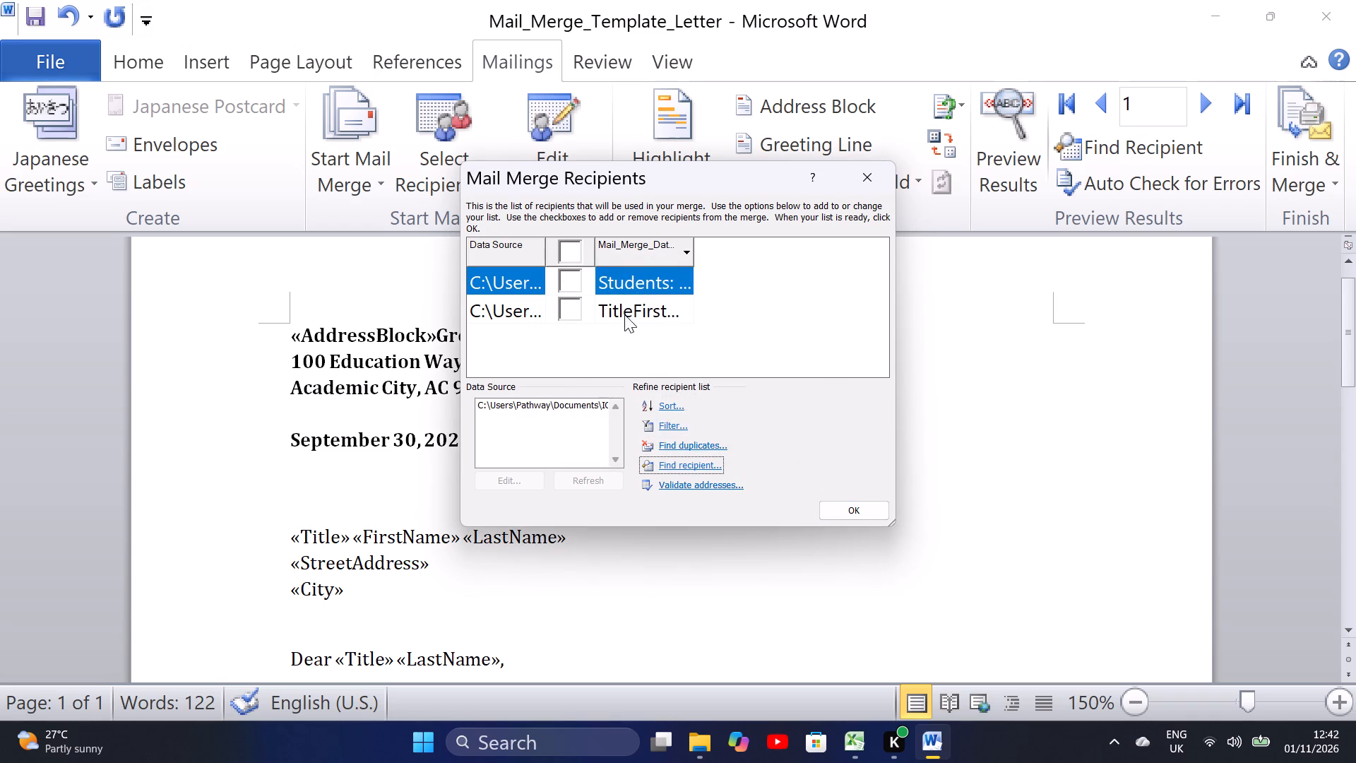
left_click(576, 285)
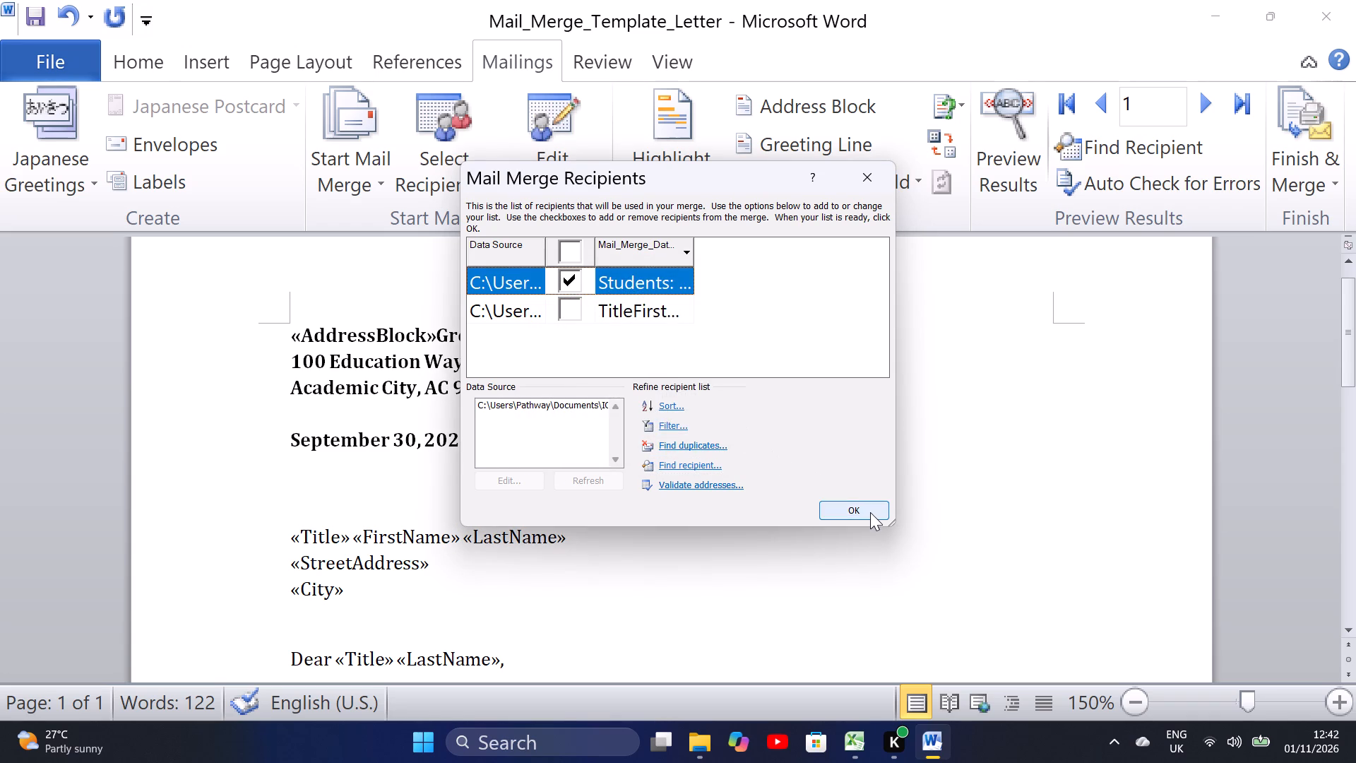
left_click(870, 512)
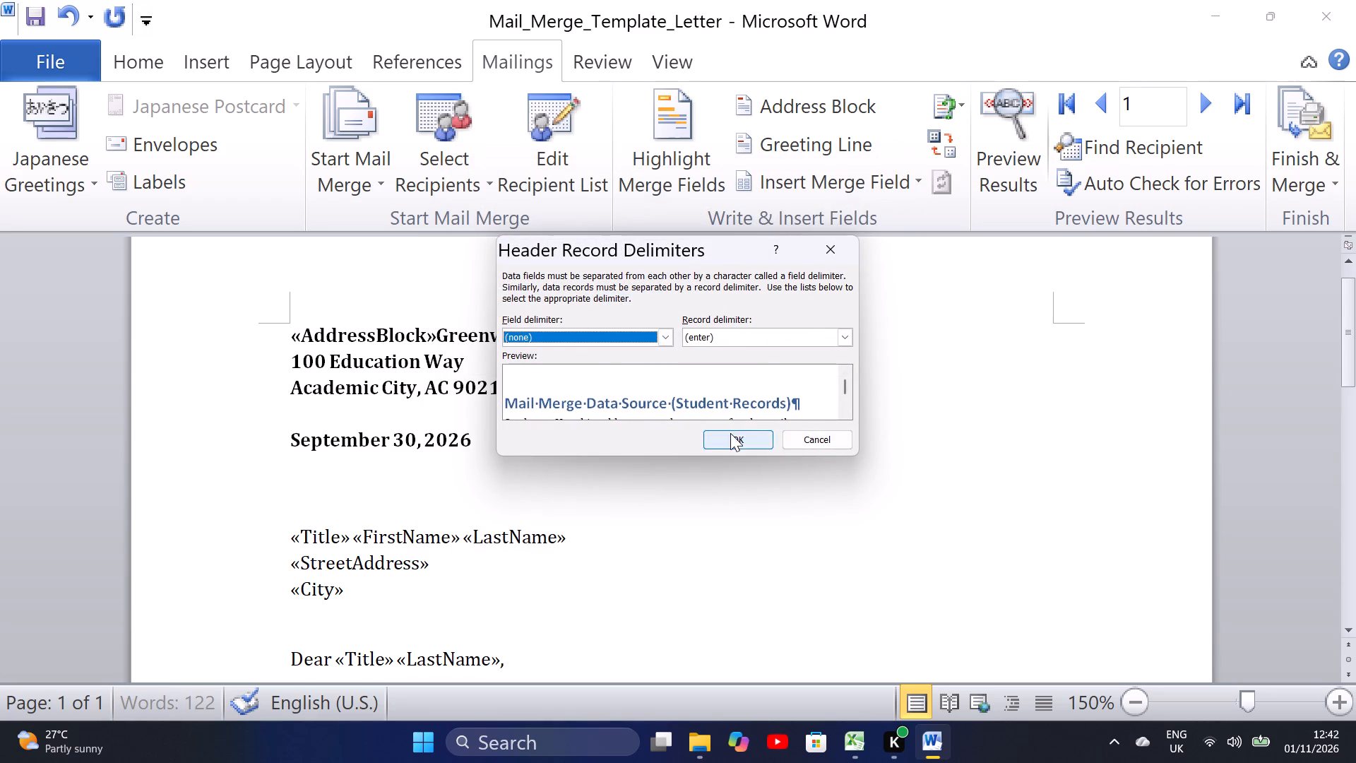
left_click(730, 433)
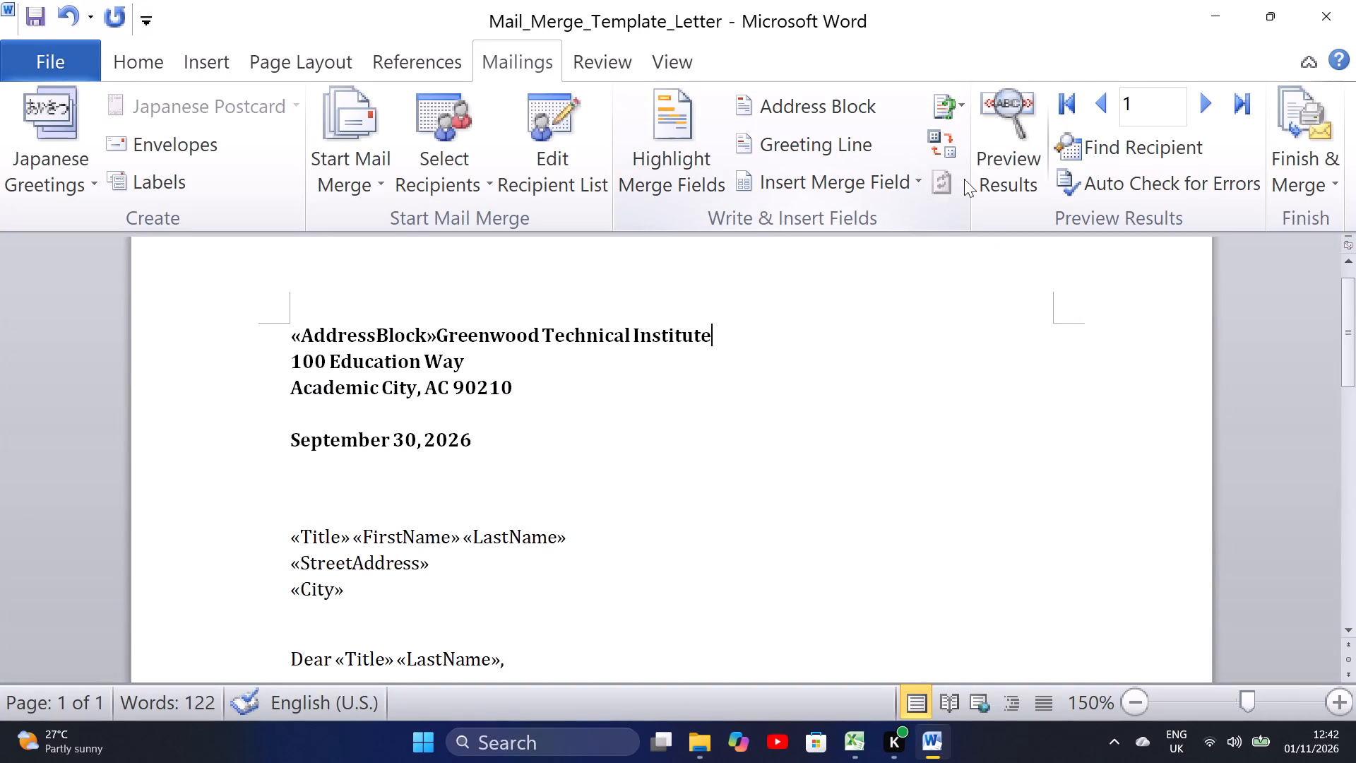
Preview the letter's merge results for record 1.
left_click(983, 147)
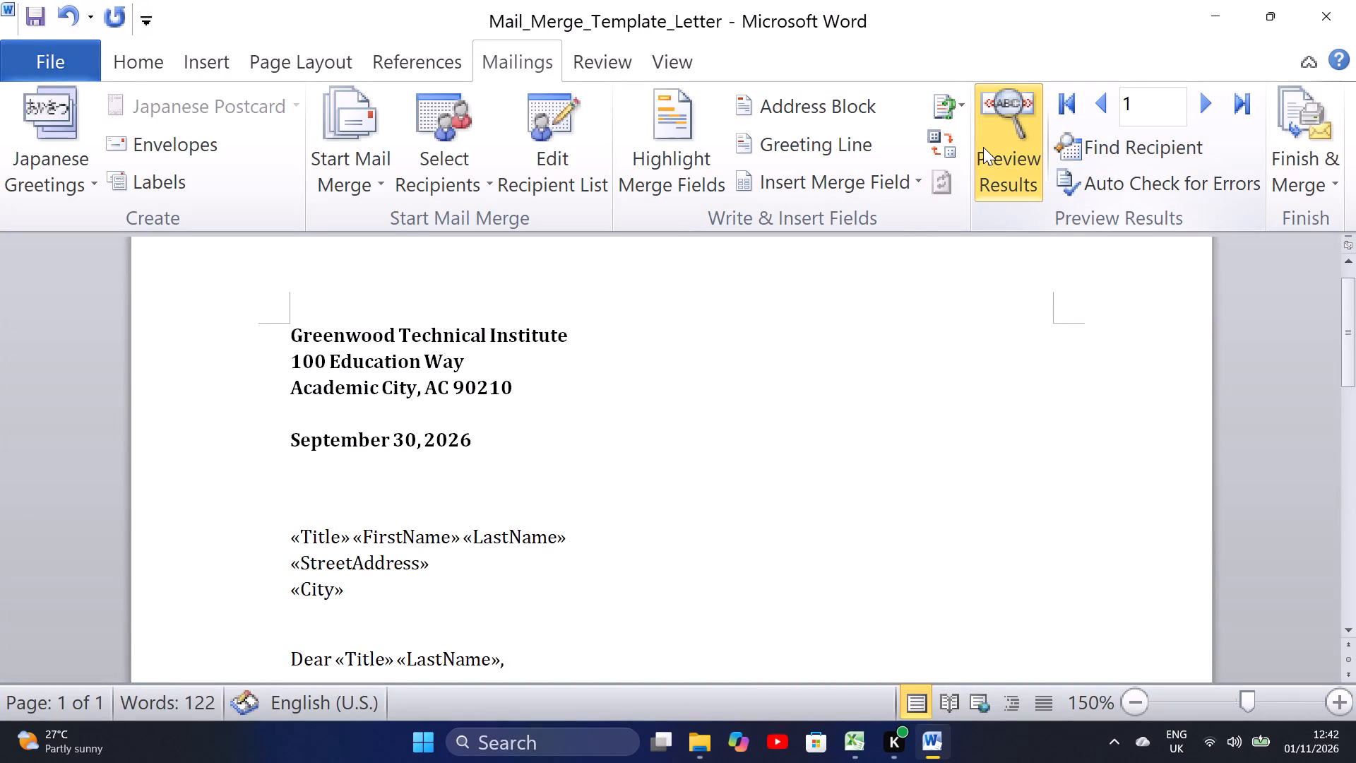
left_click(984, 146)
left_click(984, 146)
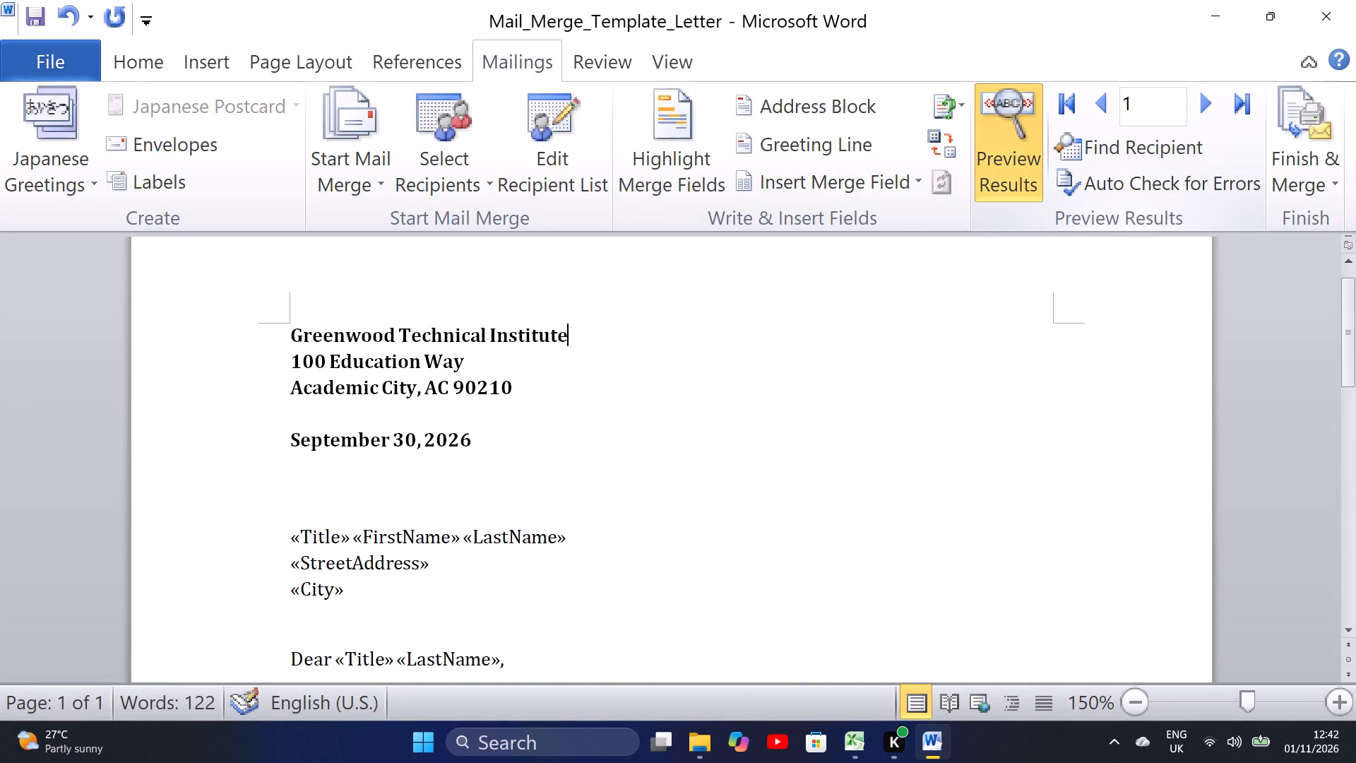
Turn off the merge results preview and close Mail_Merge_Template_Letter without saving the changes.
left_click(977, 288)
left_click(1007, 184)
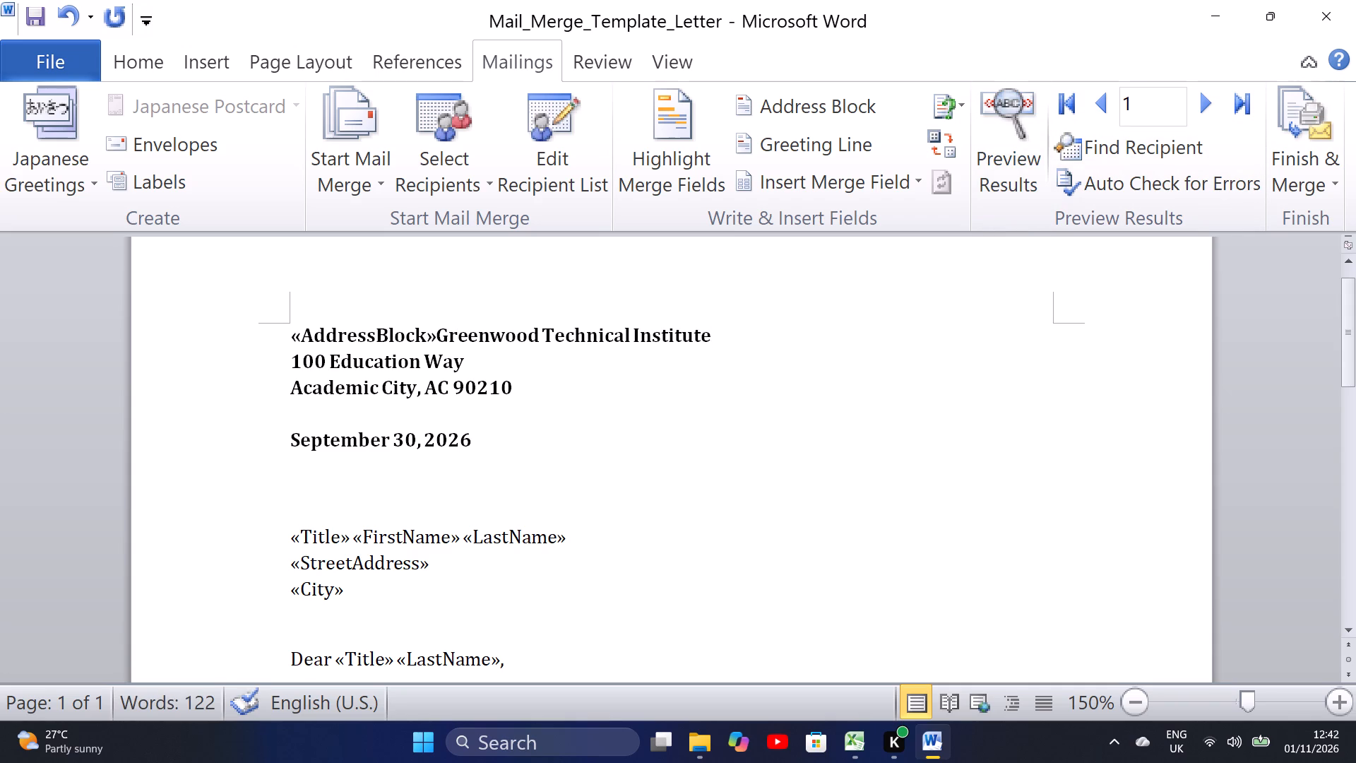
left_click(1341, 5)
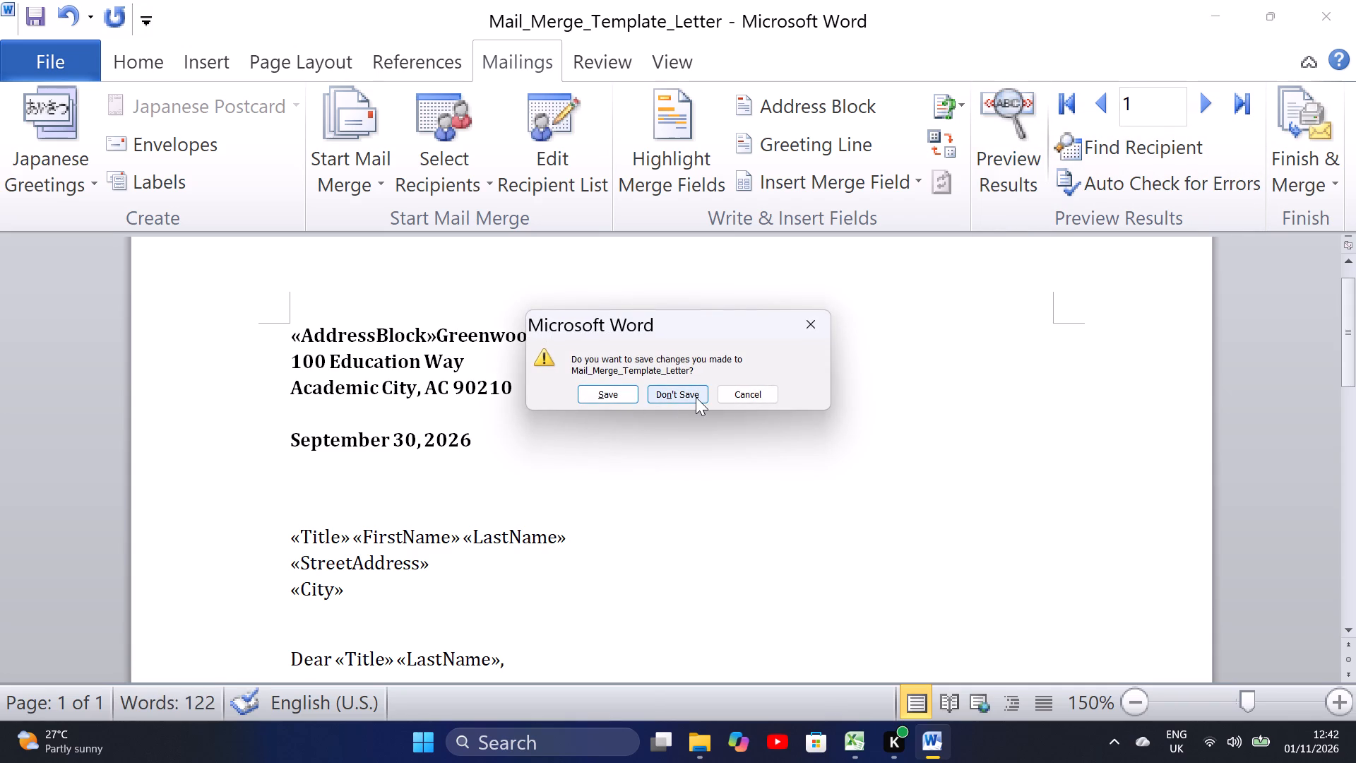
left_click(696, 397)
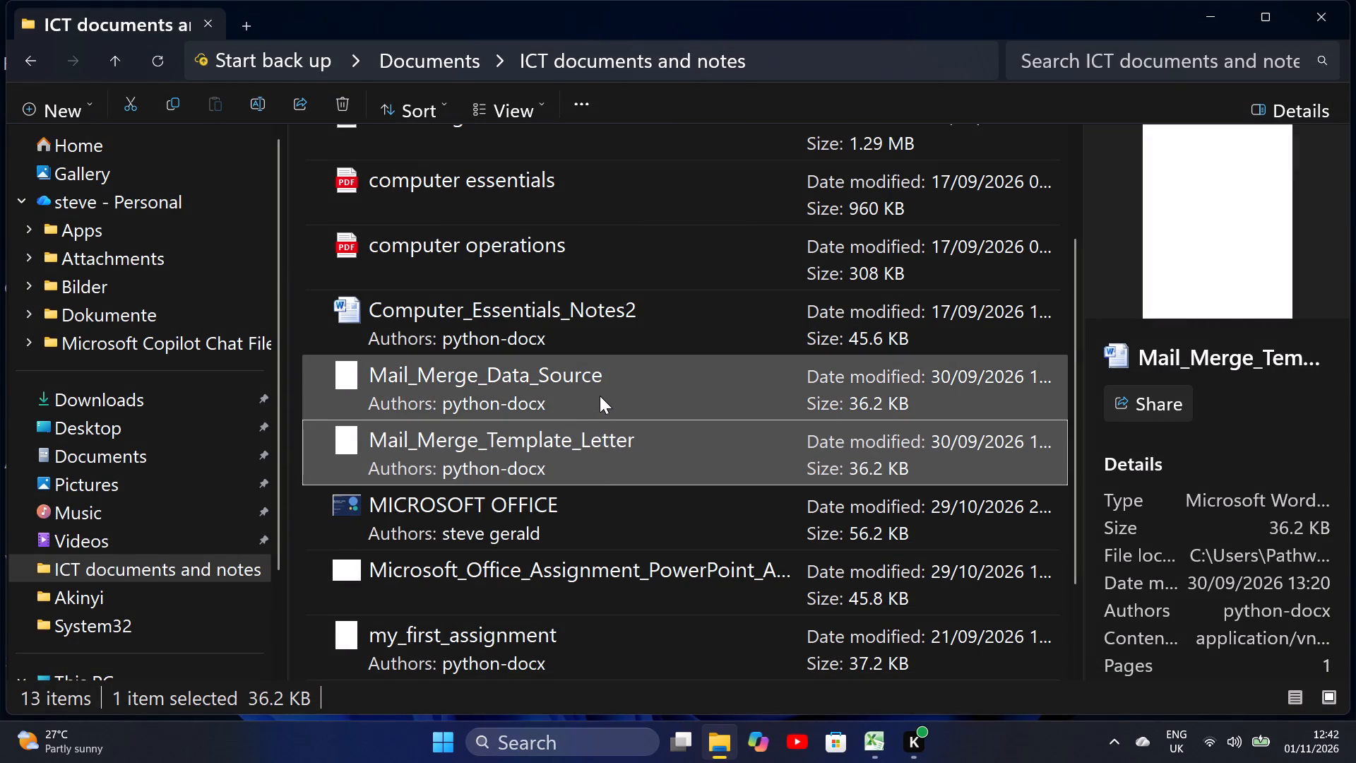
Open the Mail_Merge_Data_Source document from the ICT documents and notes folder and dismiss the activation notice.
left_click(600, 396)
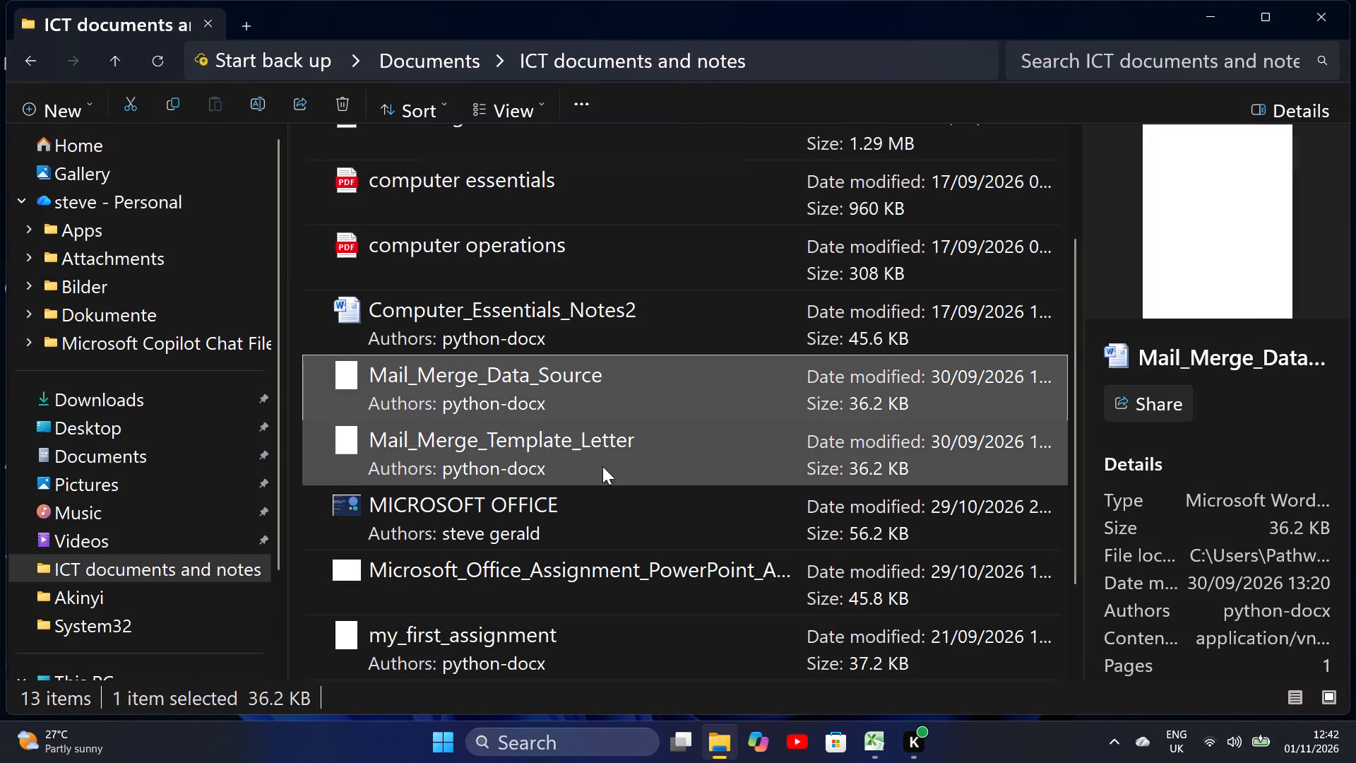
double_click(611, 397)
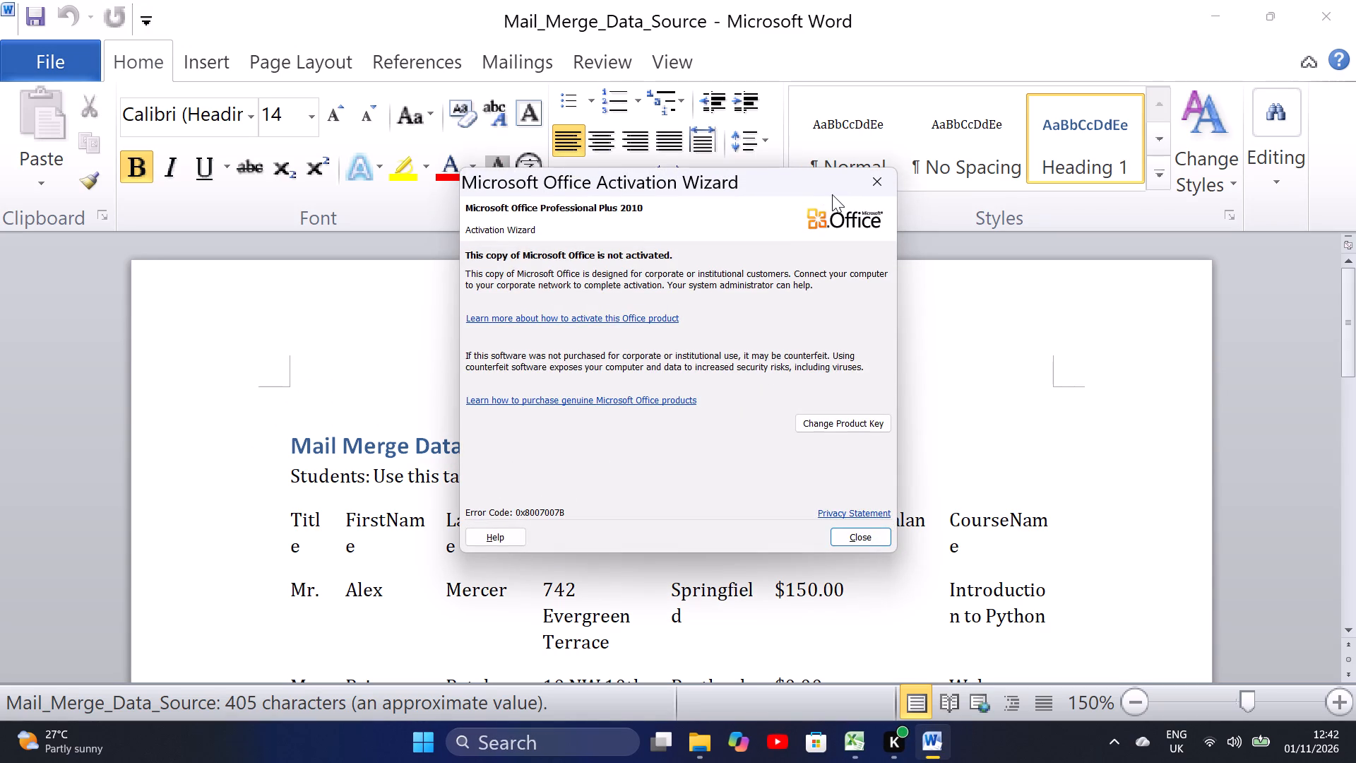
left_click(860, 185)
Apply All Borders to the entire student records table, from the header row through the Mx. row.
scroll(596, 373, "down", 1)
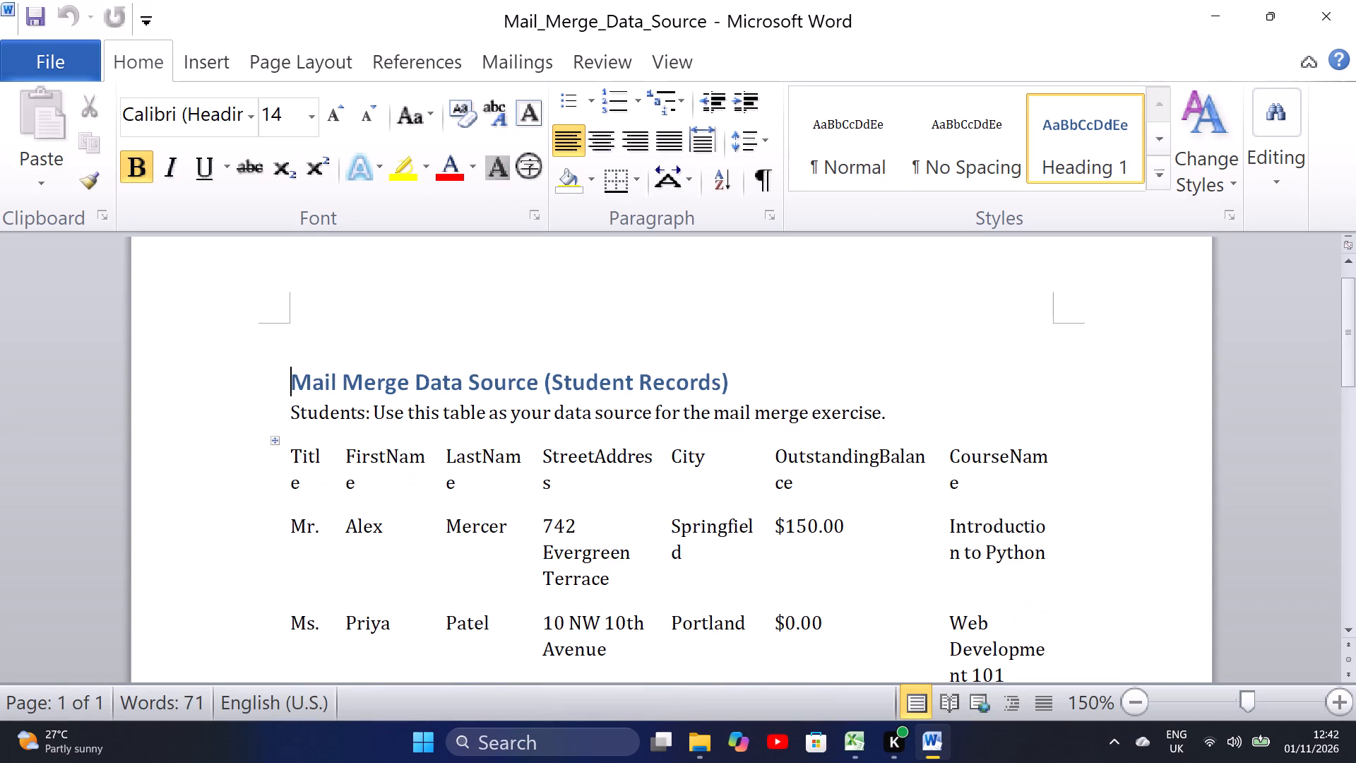
left_click_drag(282, 455, 491, 478)
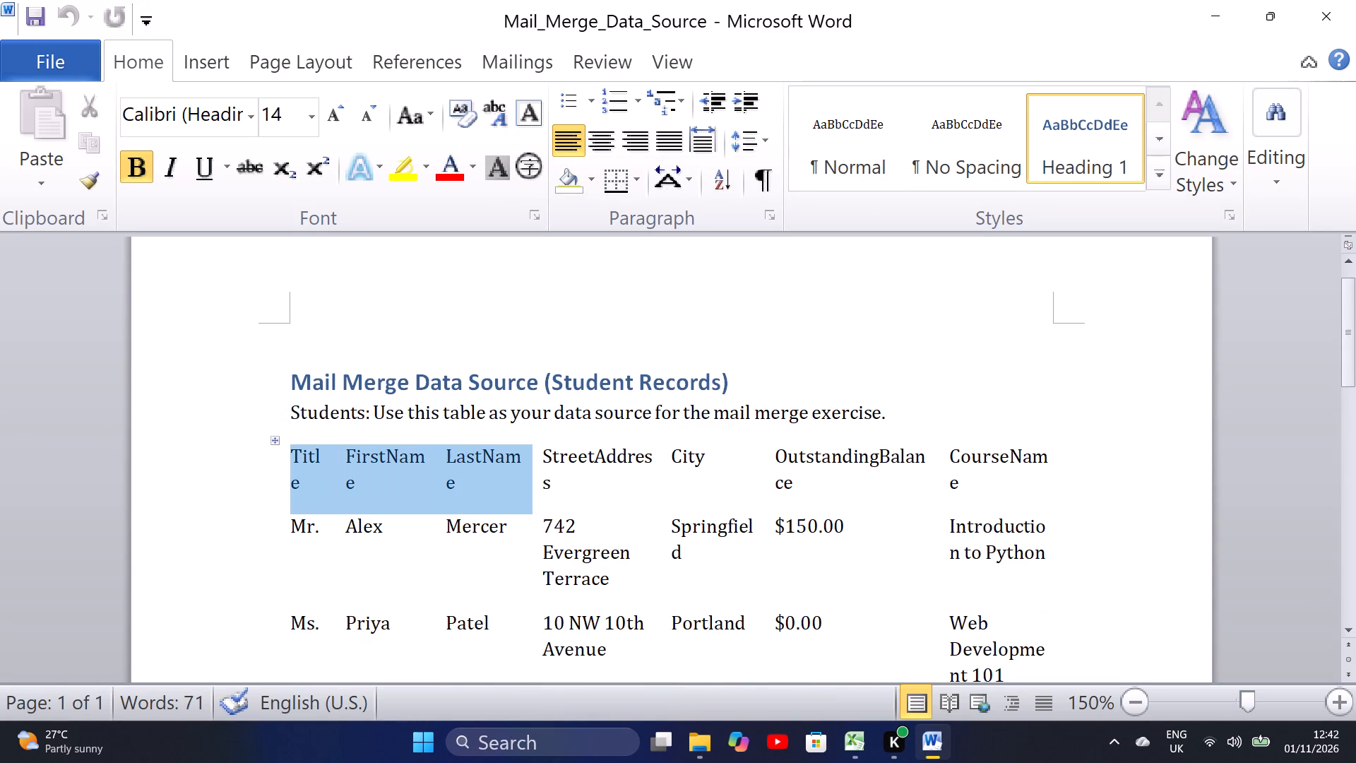
left_click_drag(491, 478, 1016, 711)
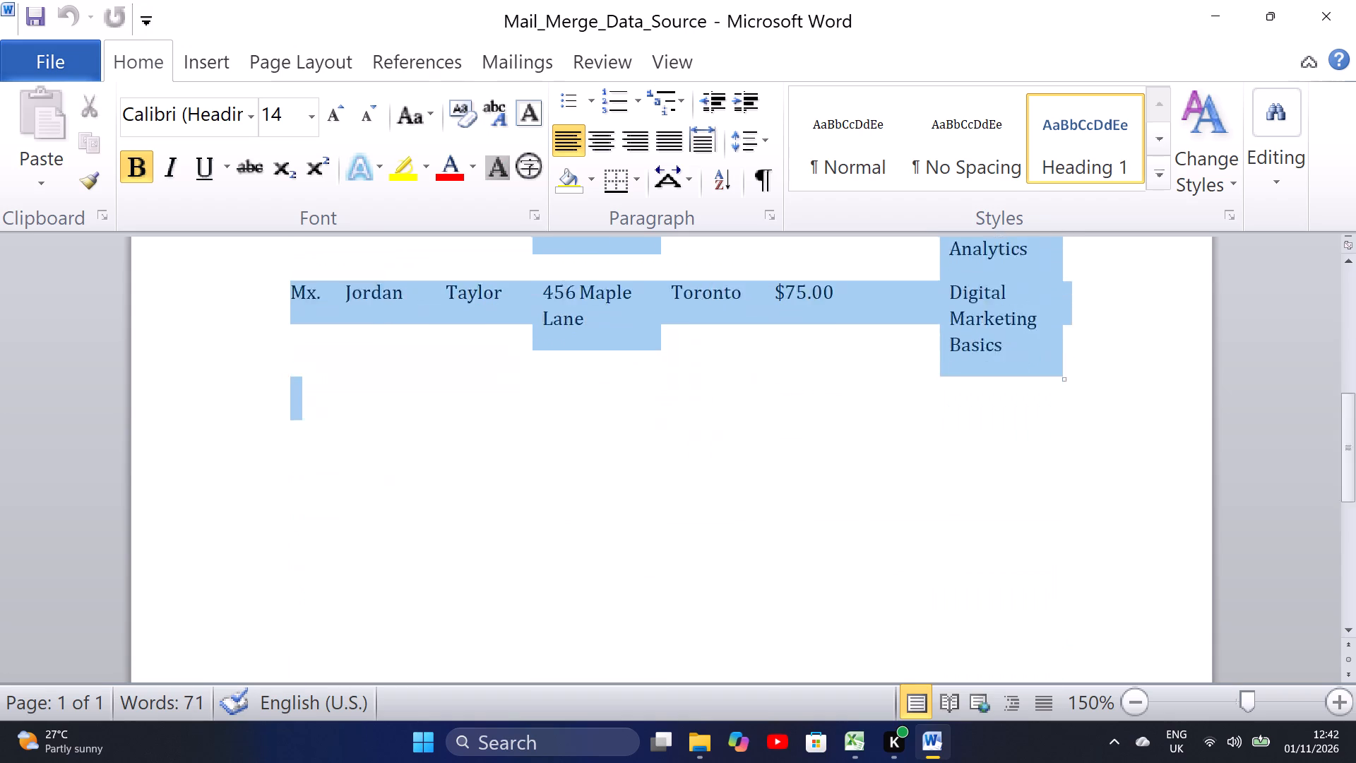
left_click_drag(1016, 711, 1009, 582)
scroll(602, 514, "up", 3)
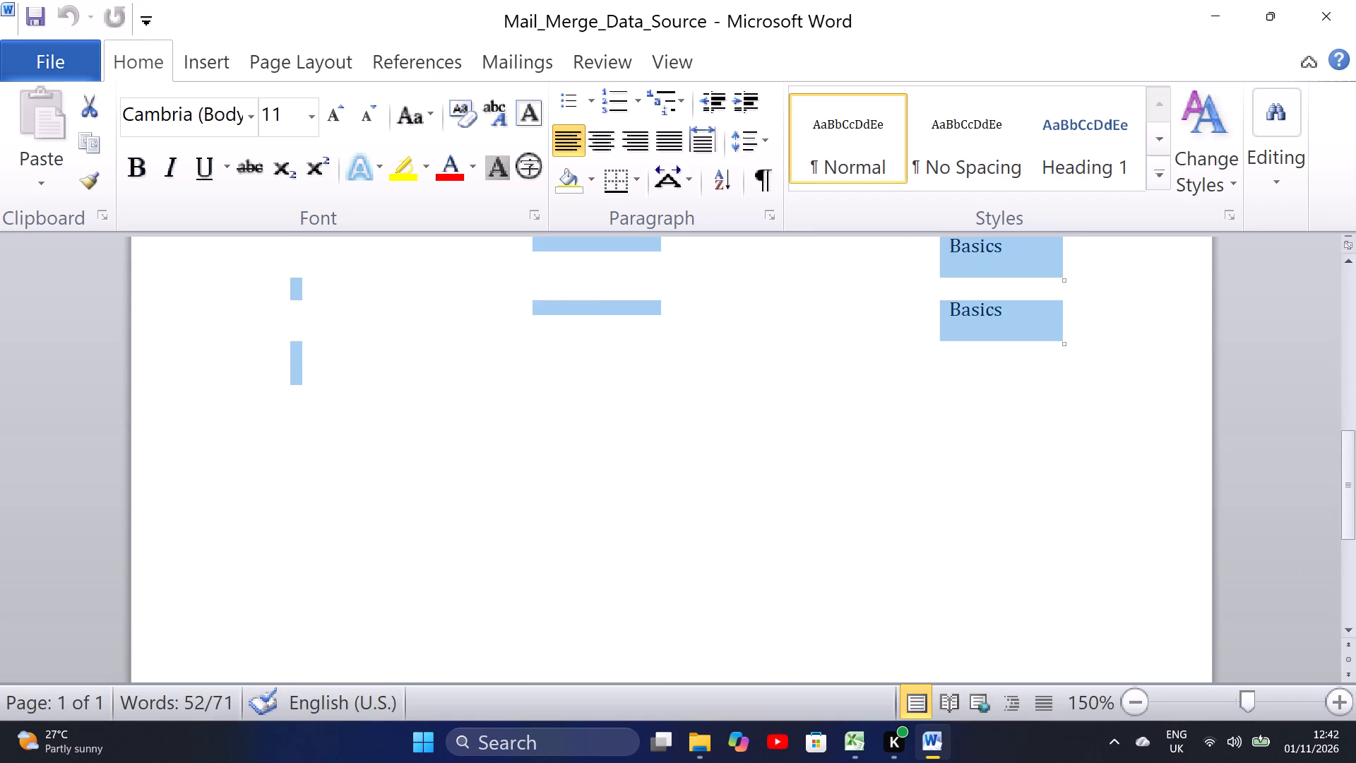
scroll(599, 479, "up", 10)
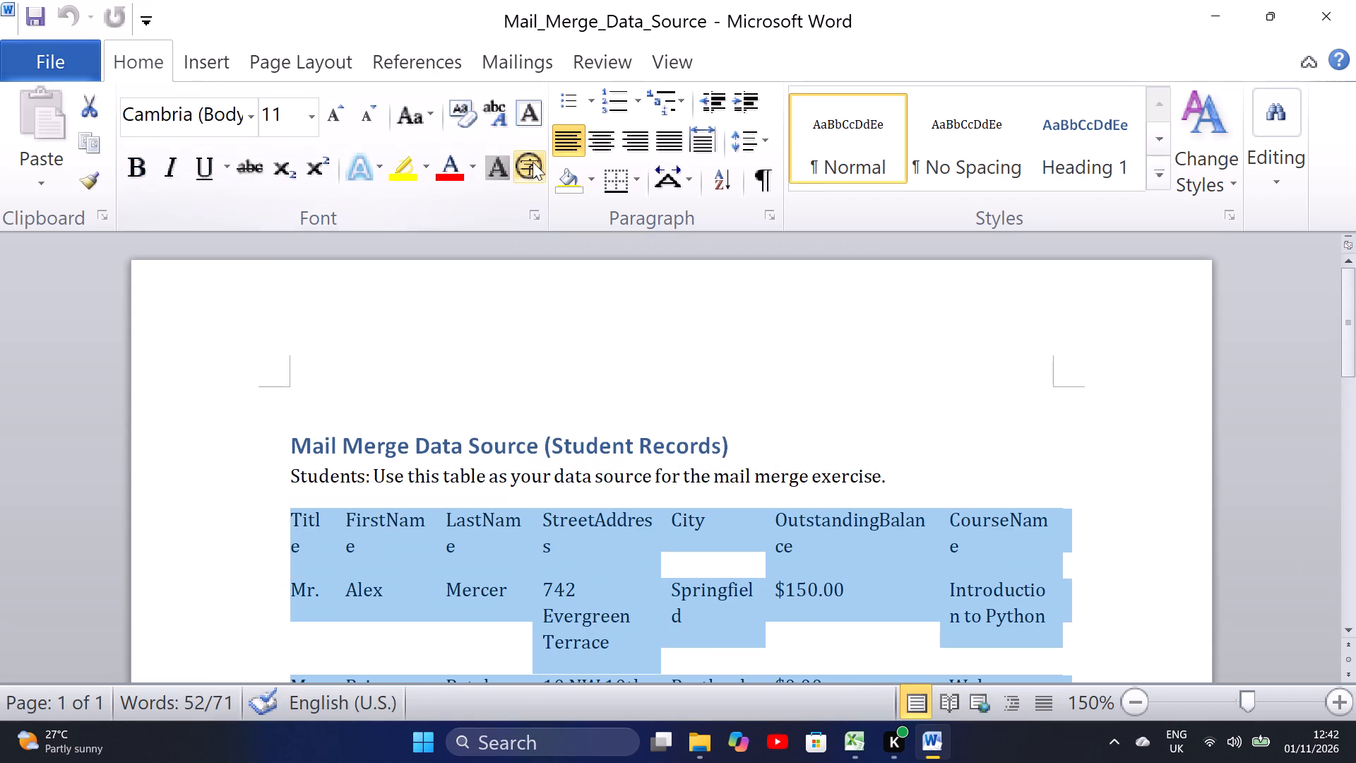
left_click(633, 181)
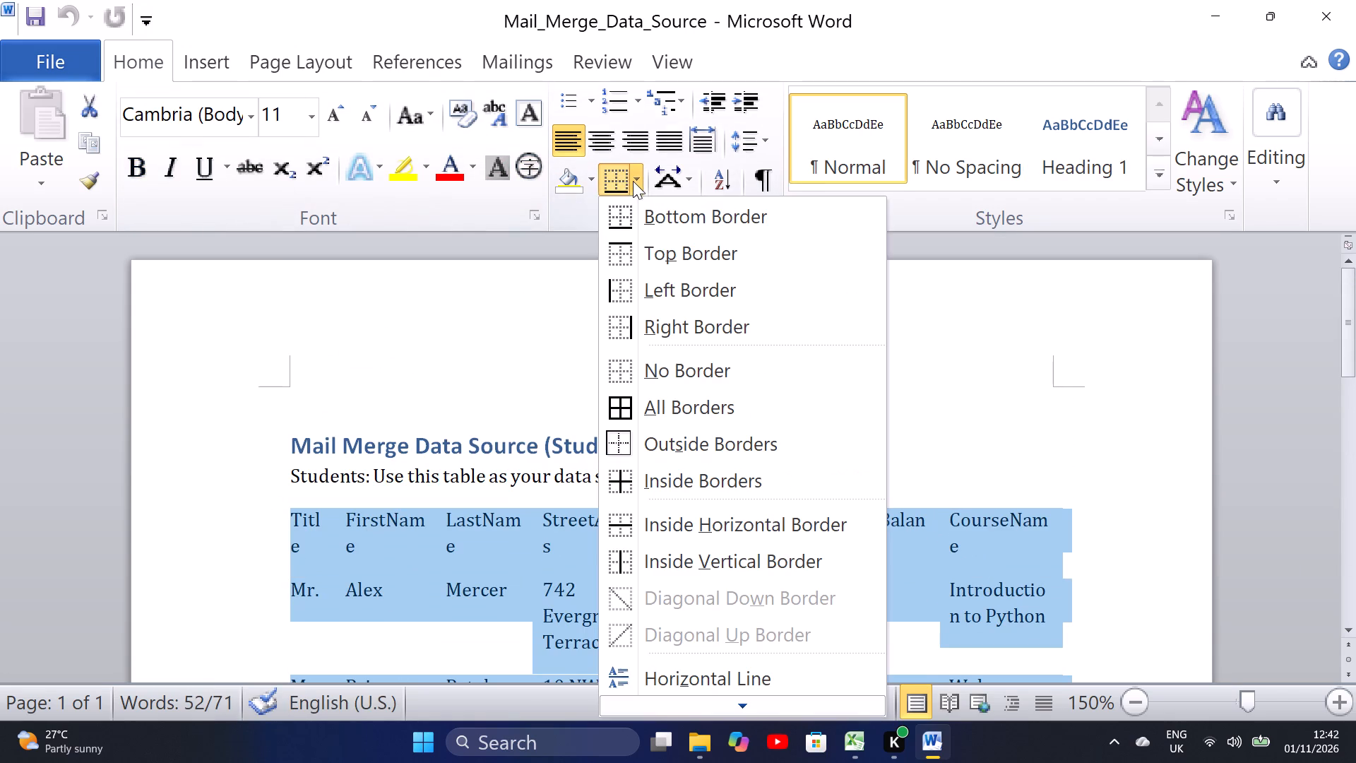
left_click(696, 391)
left_click(696, 391)
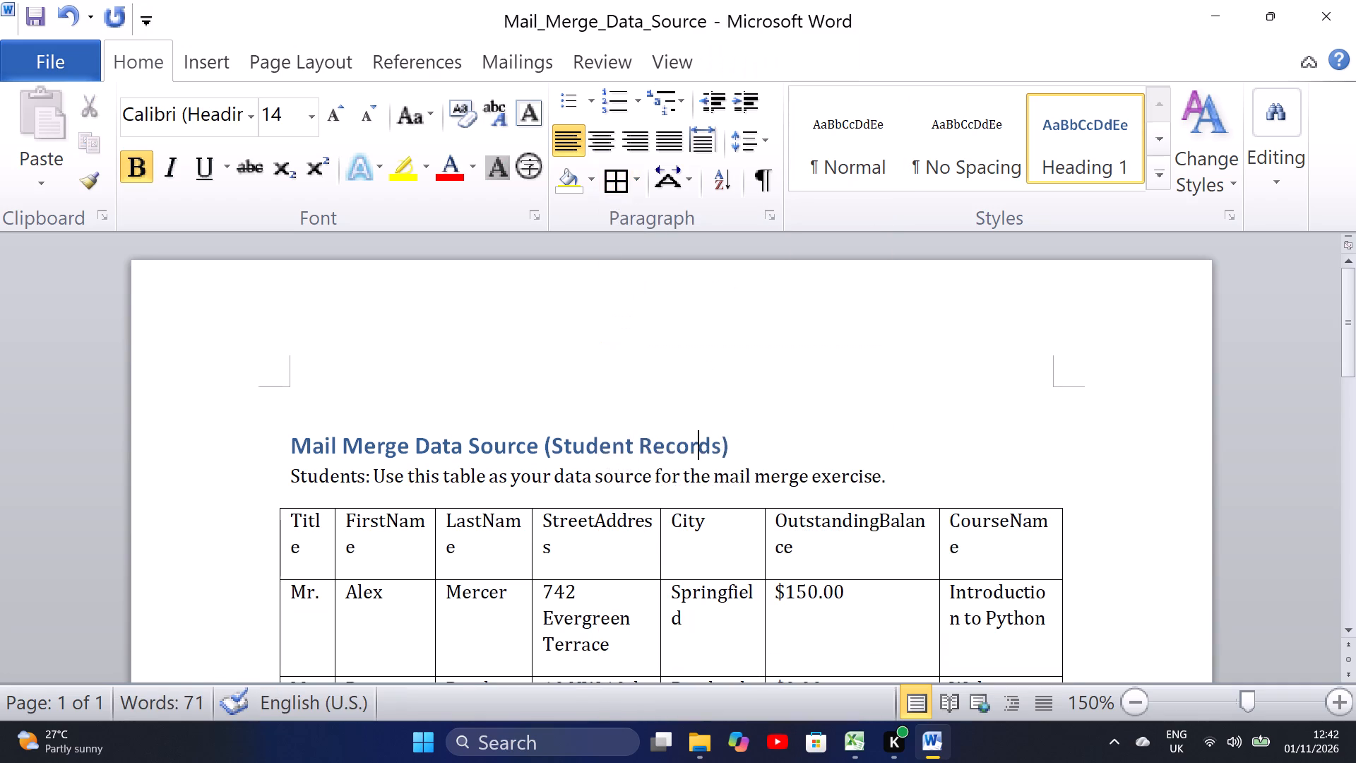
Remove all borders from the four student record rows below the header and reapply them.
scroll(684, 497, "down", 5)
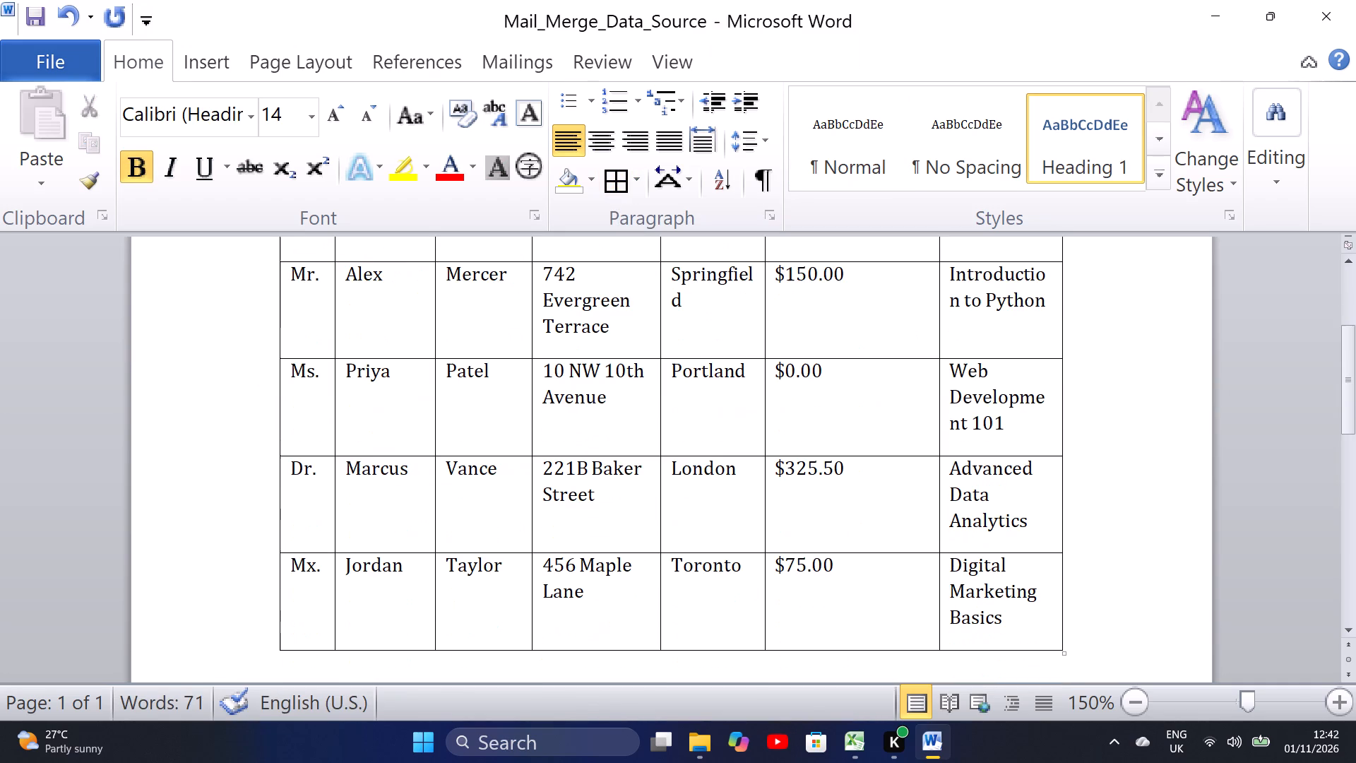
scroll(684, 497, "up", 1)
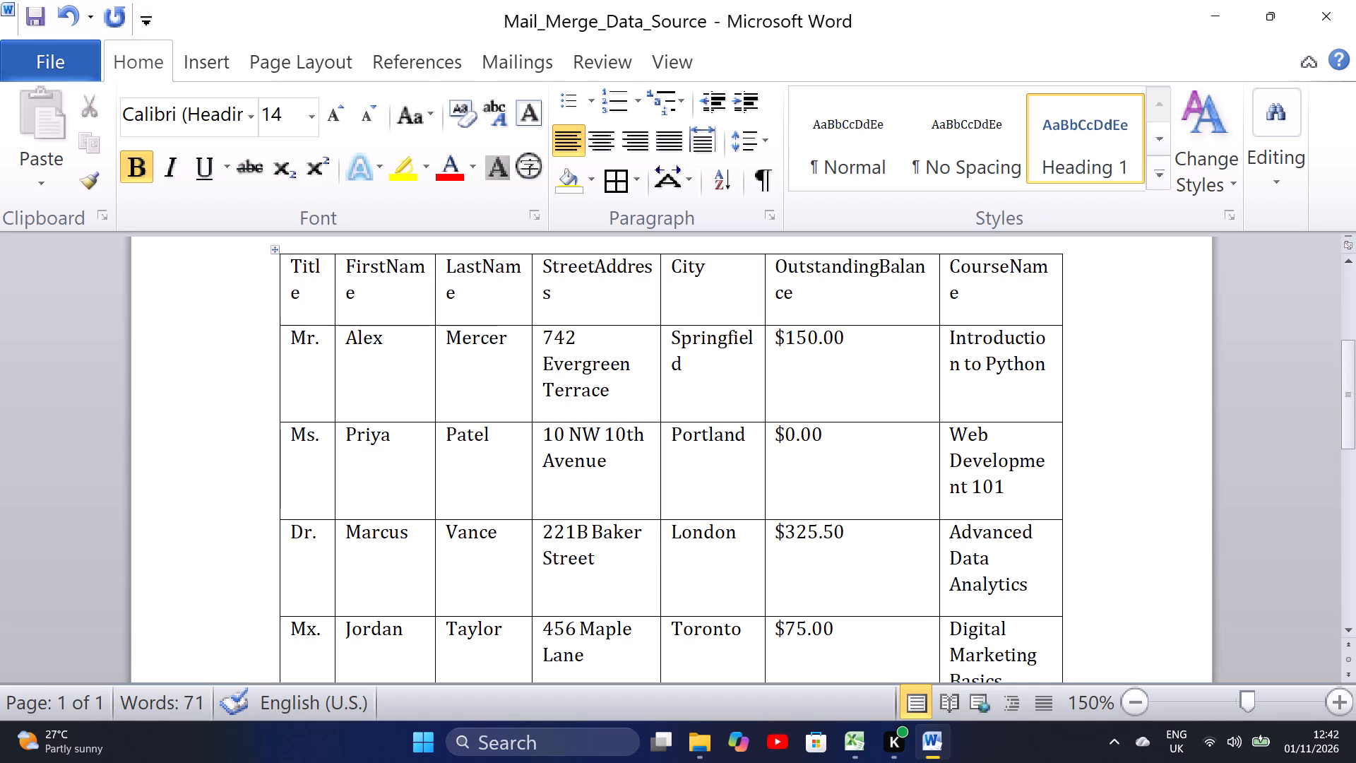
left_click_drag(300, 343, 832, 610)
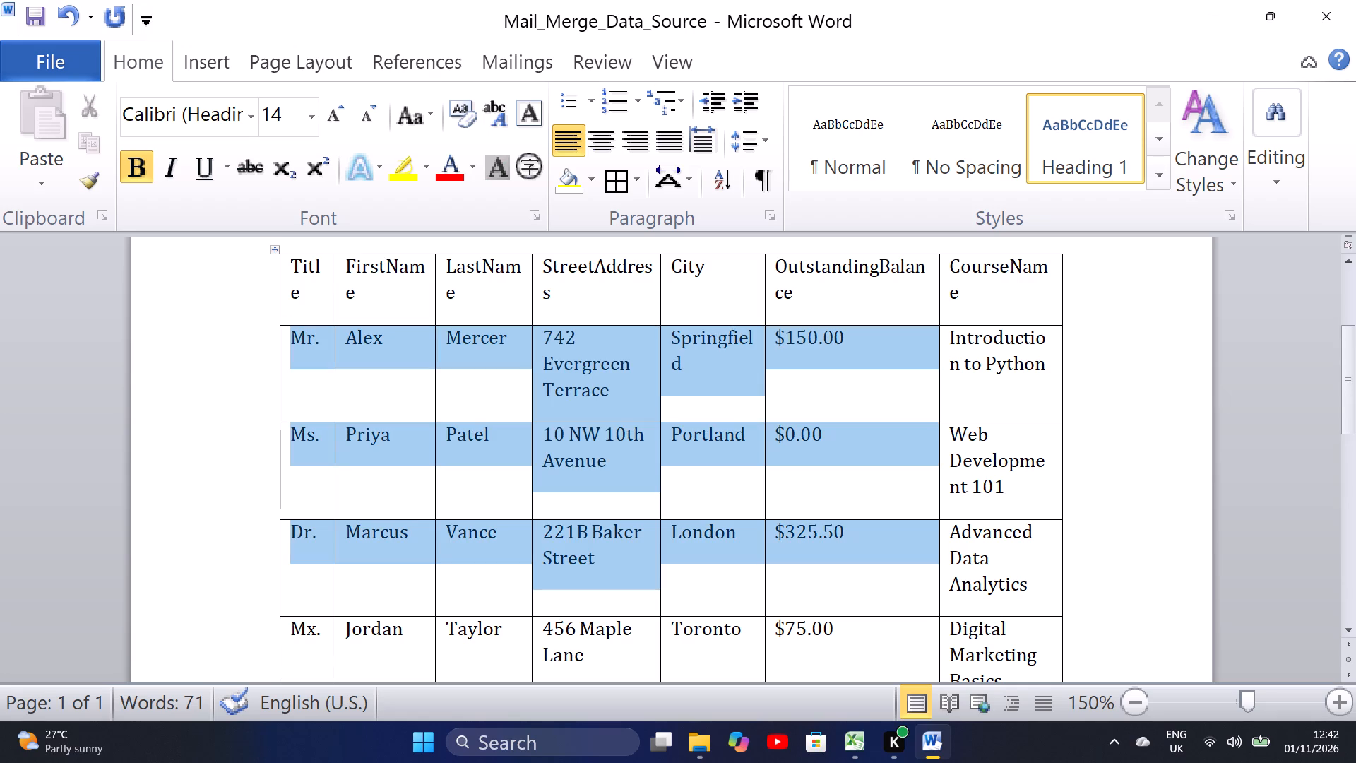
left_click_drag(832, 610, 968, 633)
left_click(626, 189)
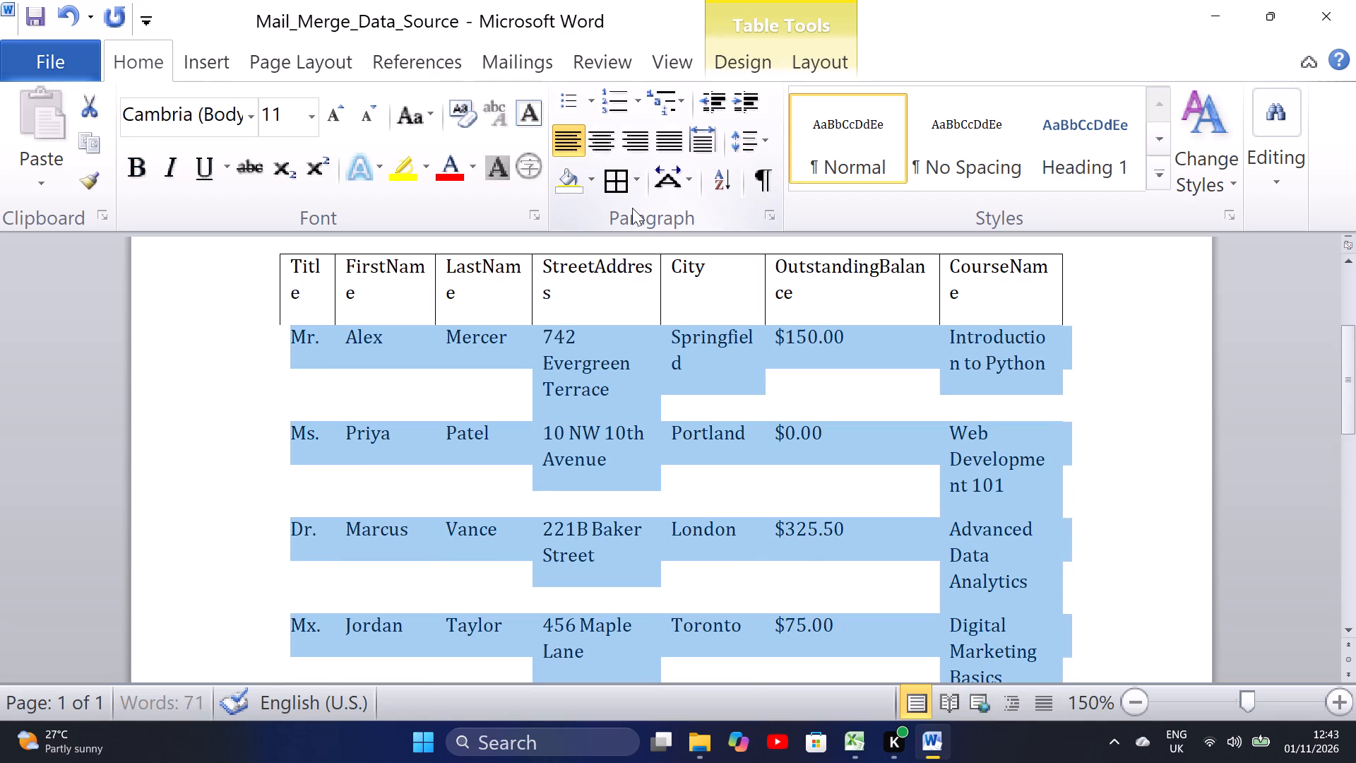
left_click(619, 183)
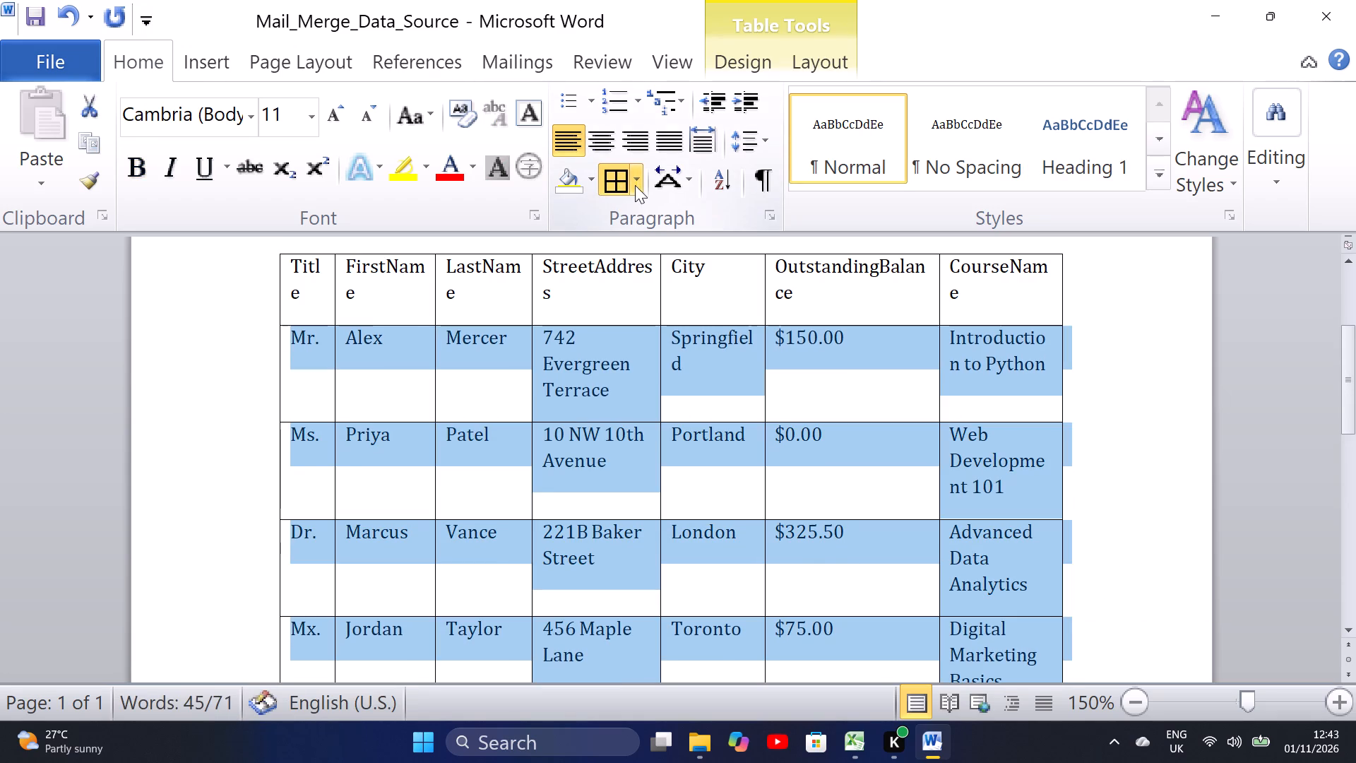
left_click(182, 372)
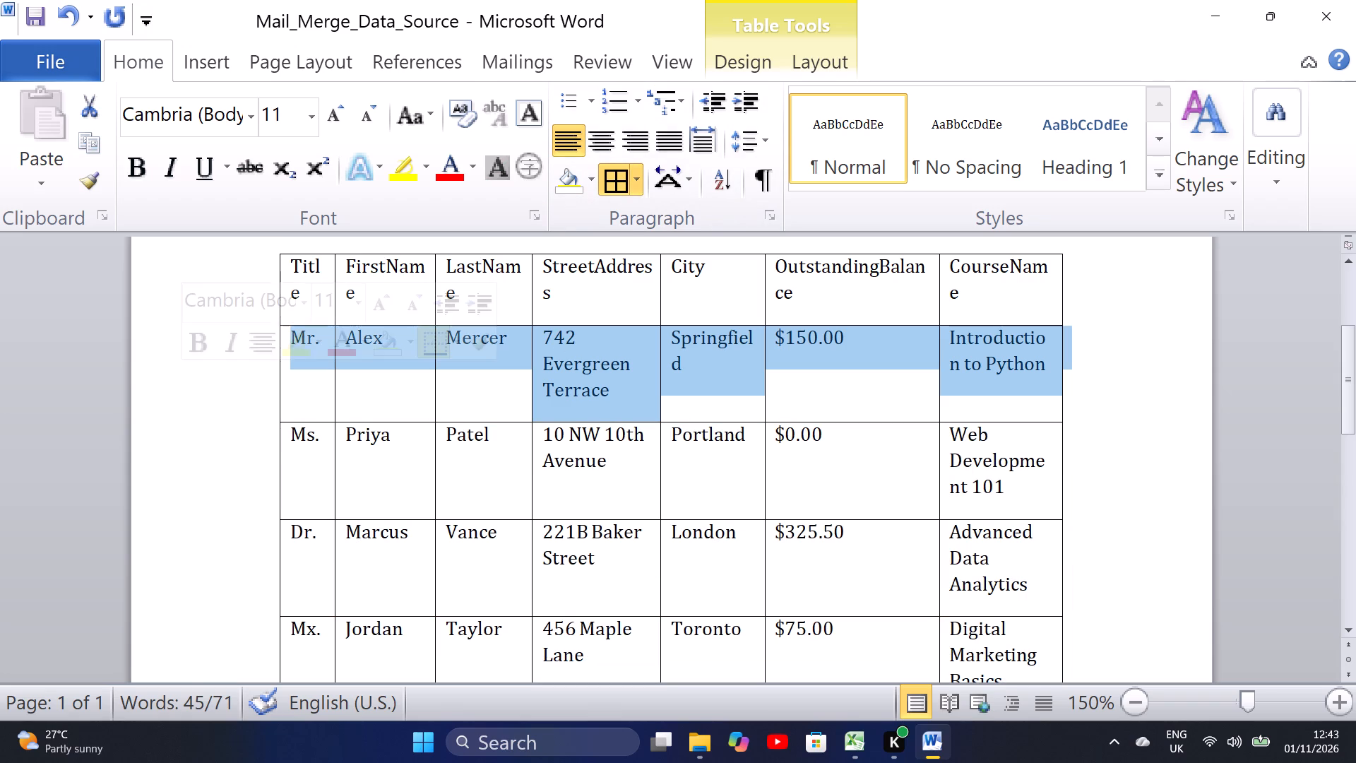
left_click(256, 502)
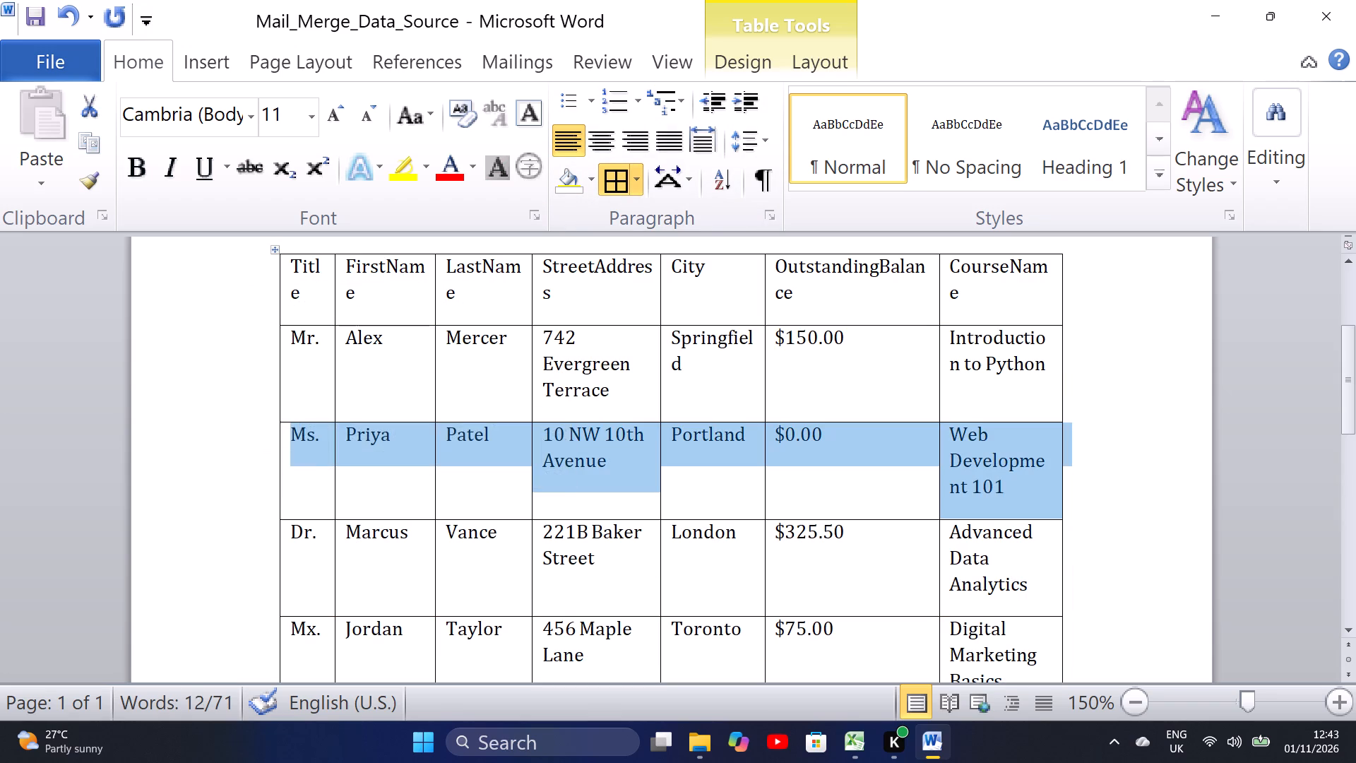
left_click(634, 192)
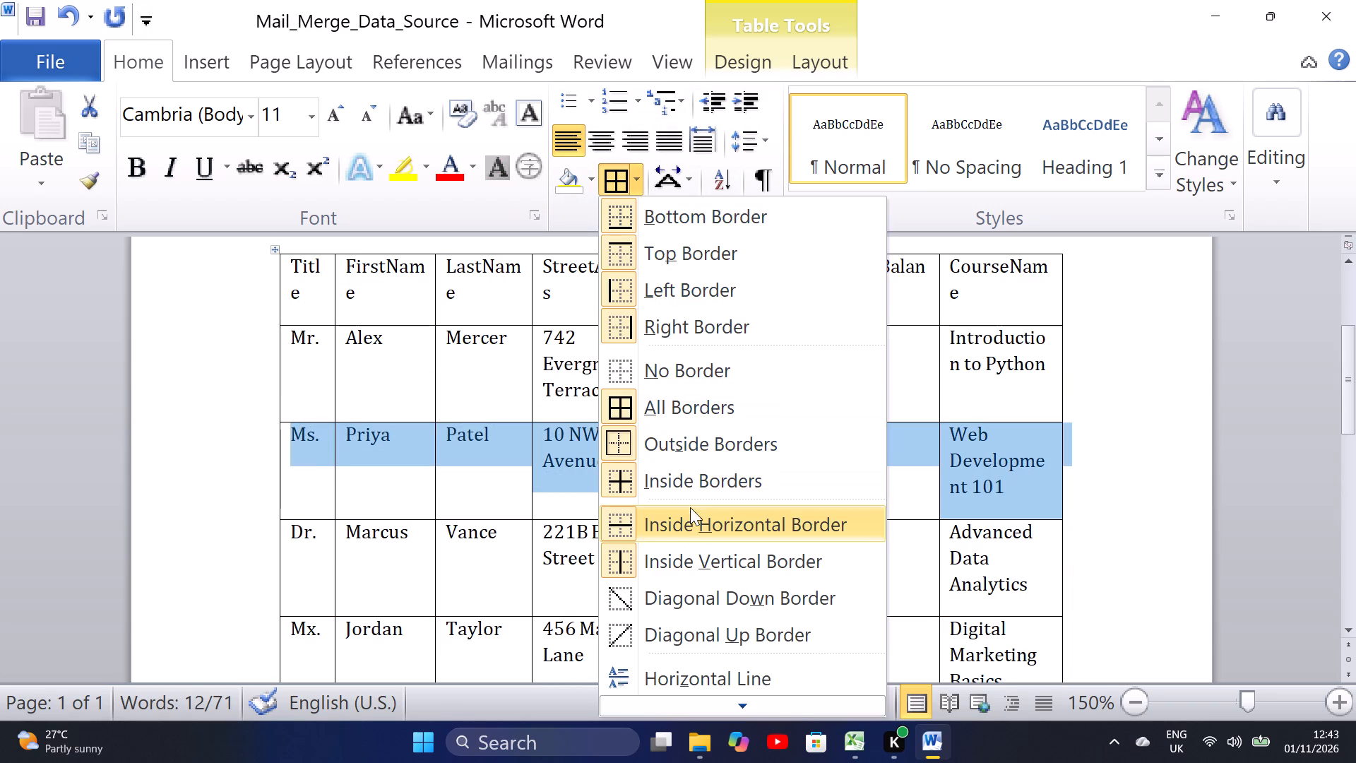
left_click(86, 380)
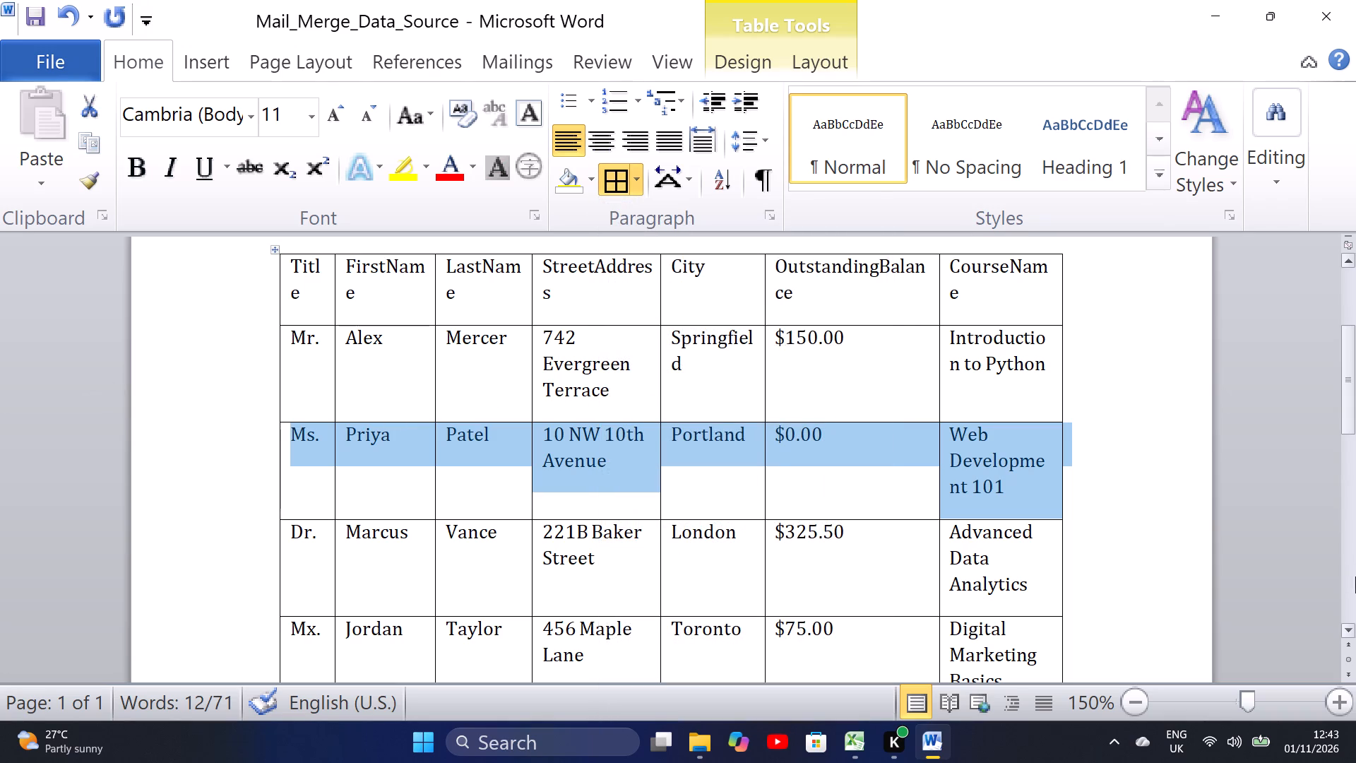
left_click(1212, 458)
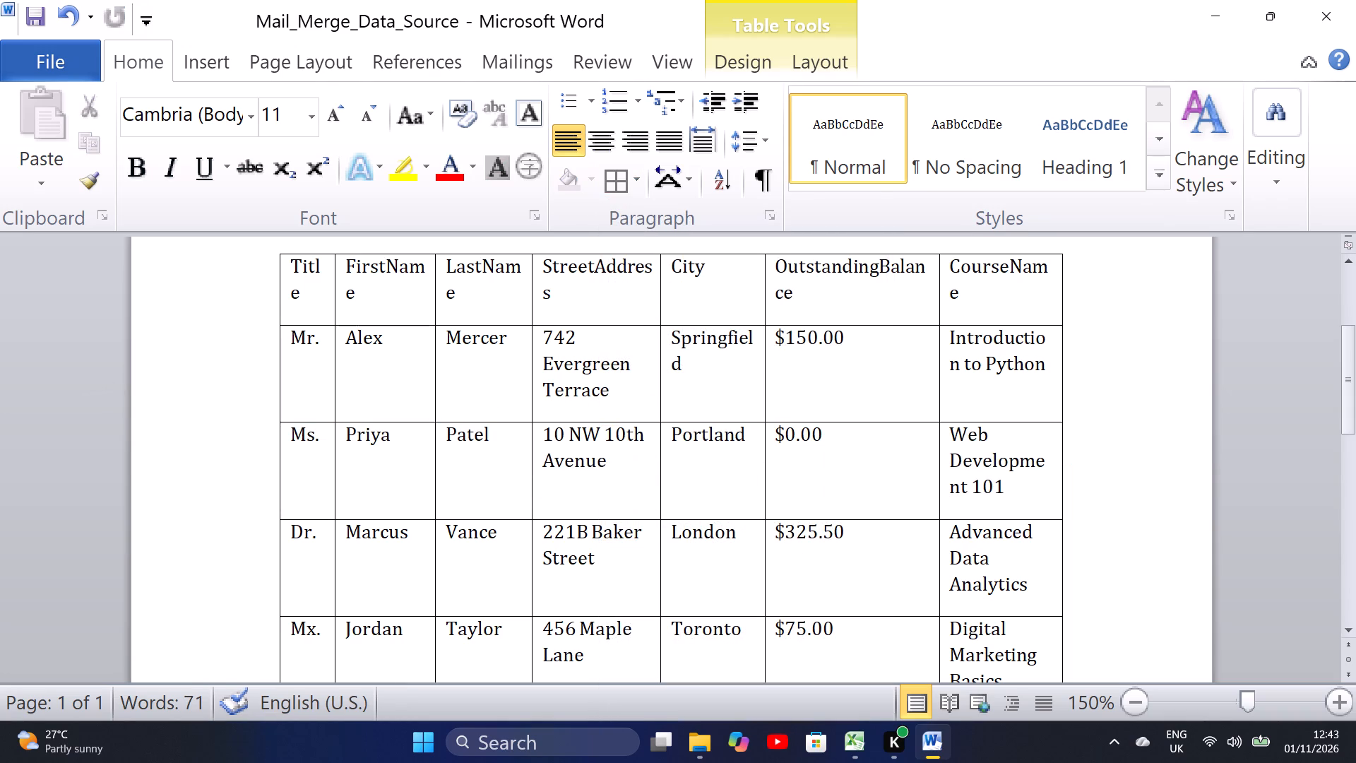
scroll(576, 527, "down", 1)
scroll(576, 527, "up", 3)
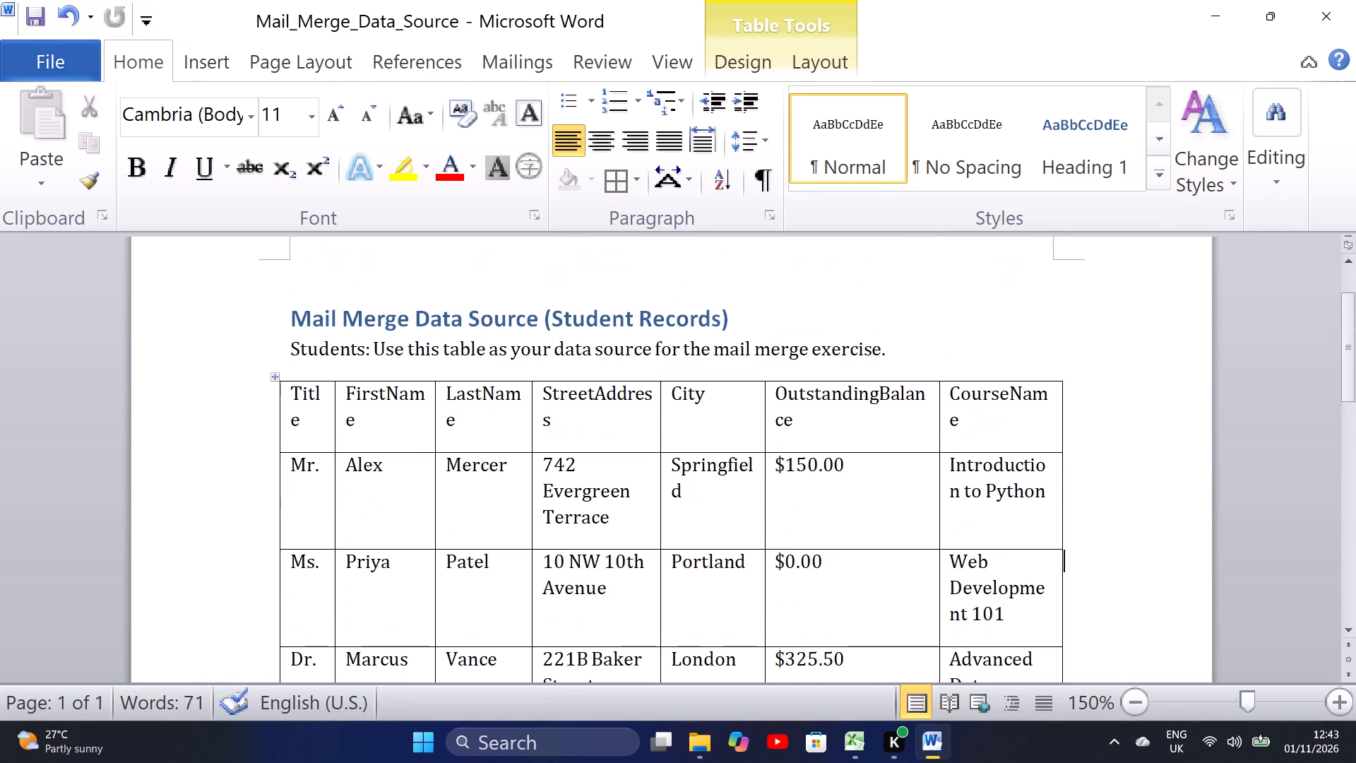
Select the header row of the student records table and look through its border options.
left_click_drag(304, 394, 307, 394)
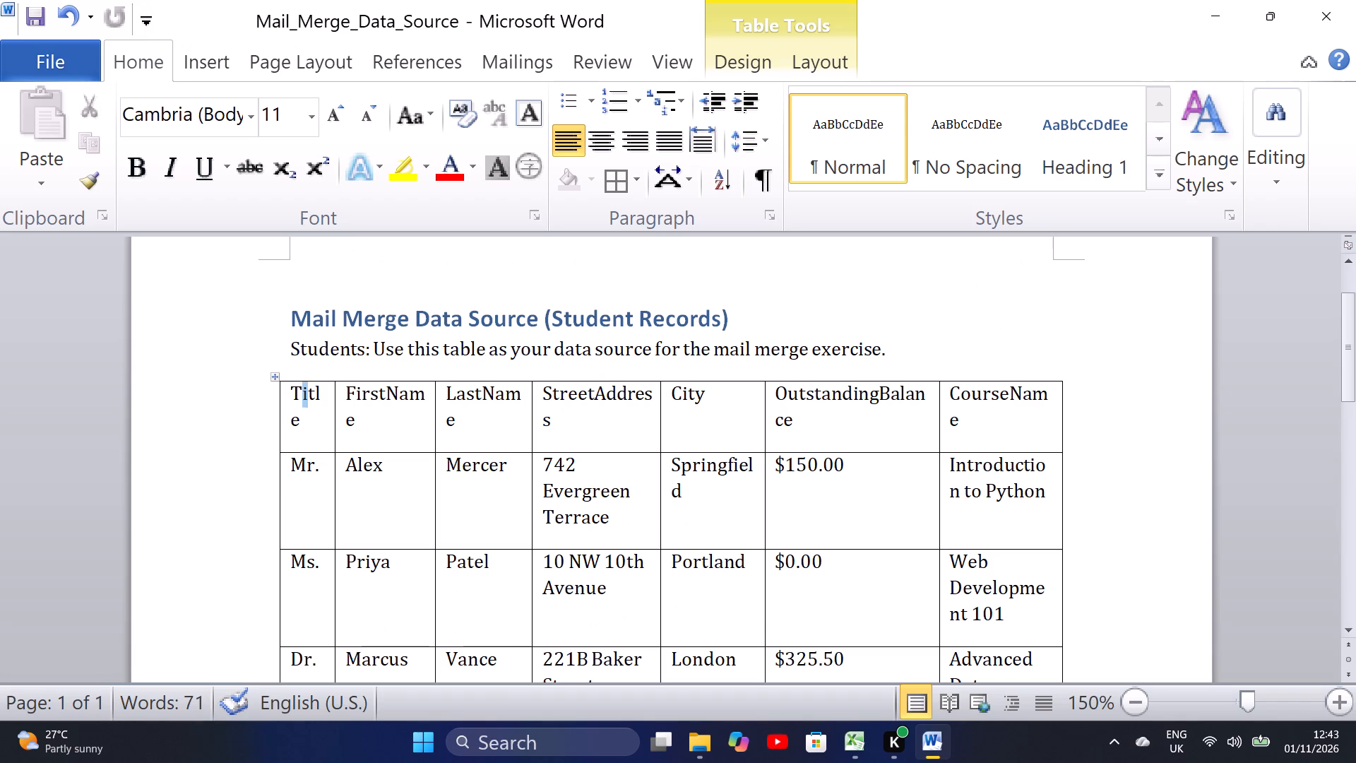
left_click_drag(307, 394, 997, 459)
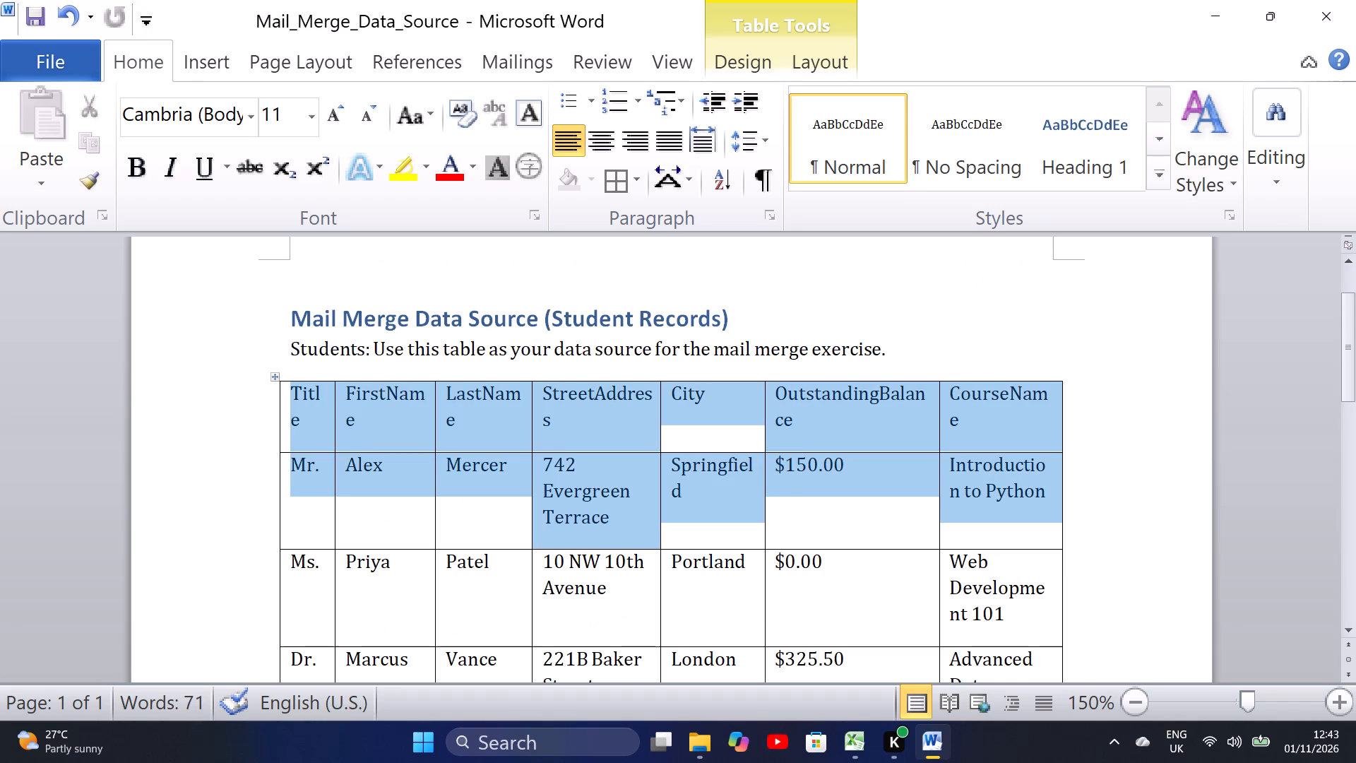
left_click_drag(997, 459, 997, 442)
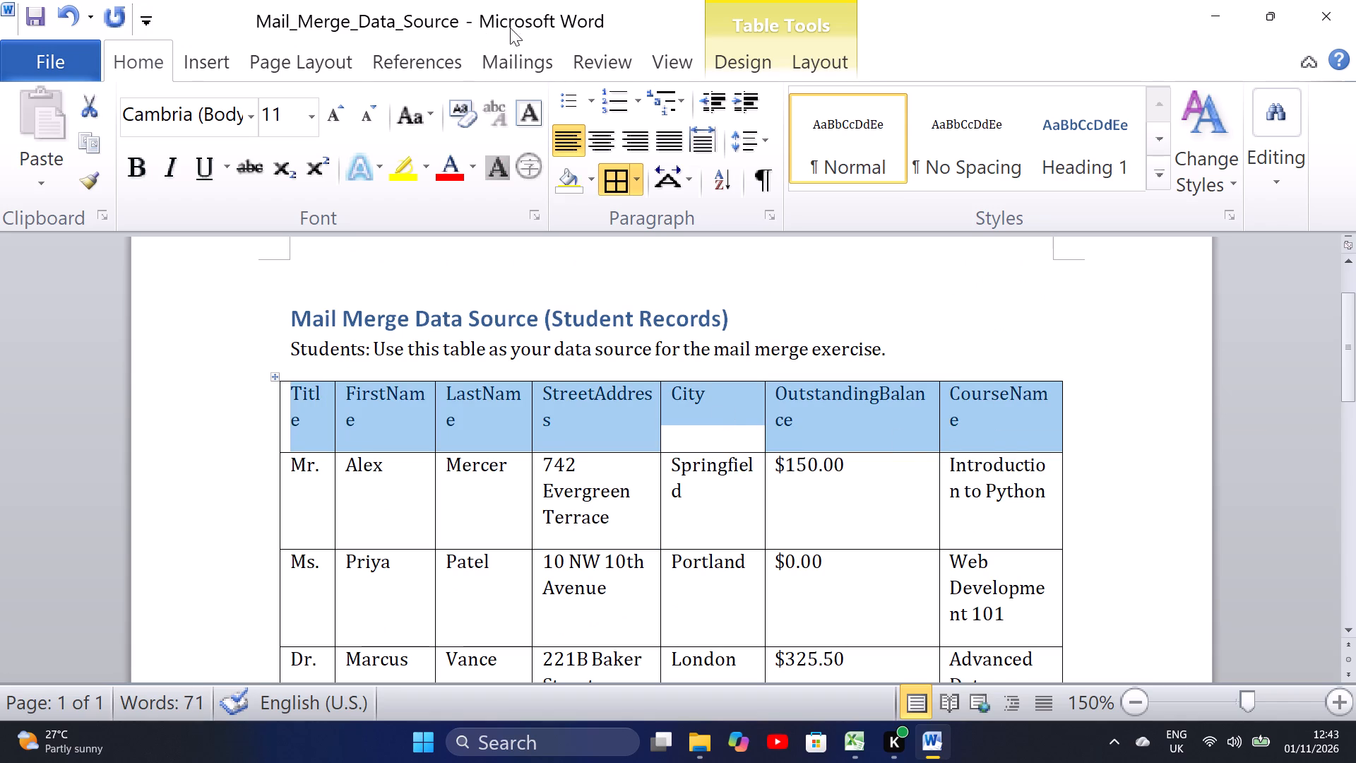
left_click(636, 180)
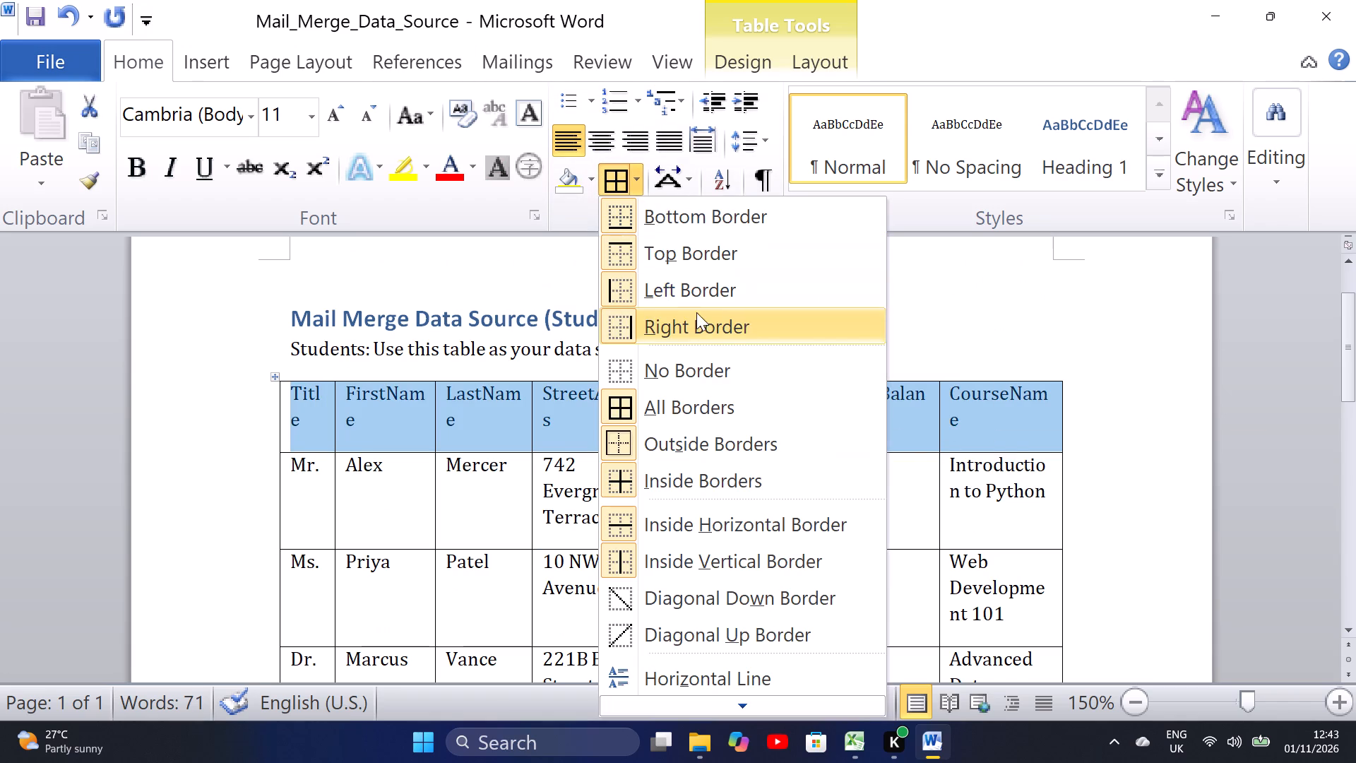
scroll(696, 372, "down", 5)
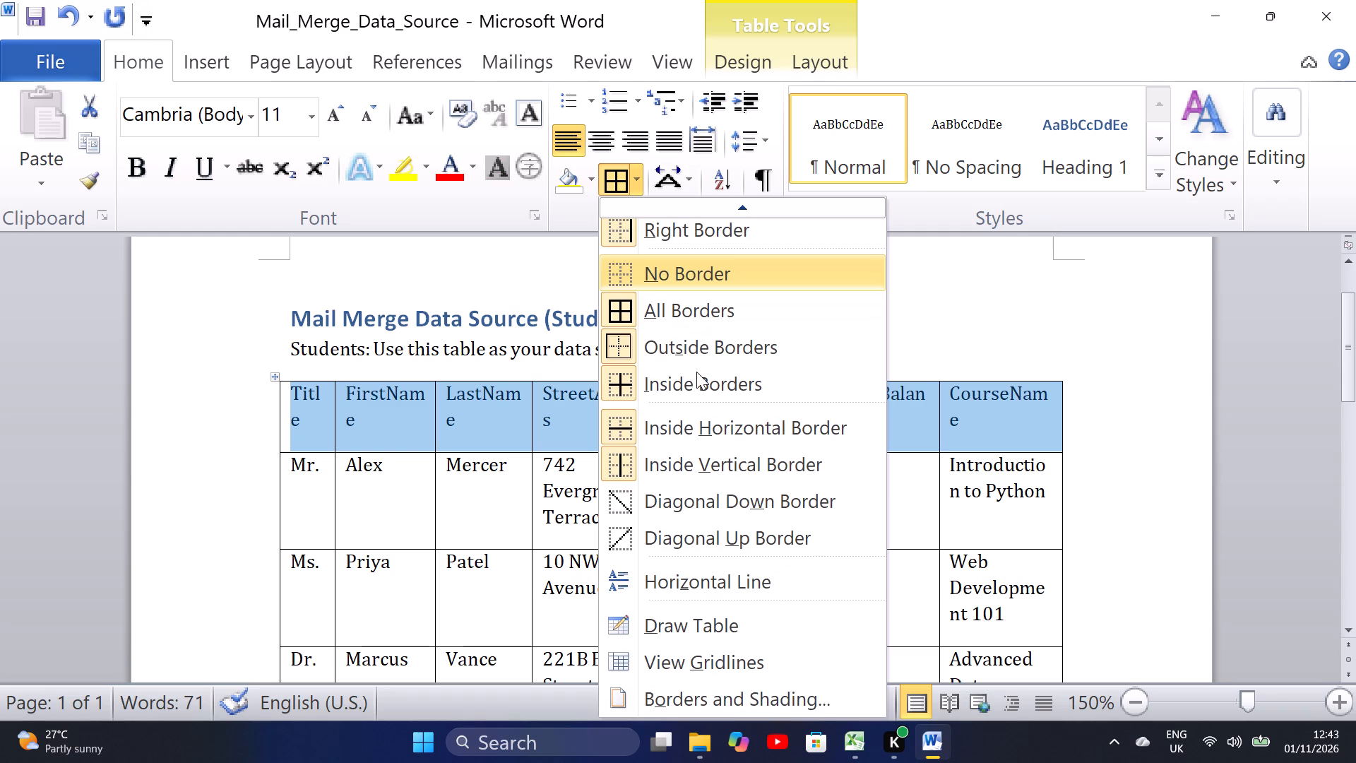
scroll(696, 372, "down", 3)
left_click(550, 304)
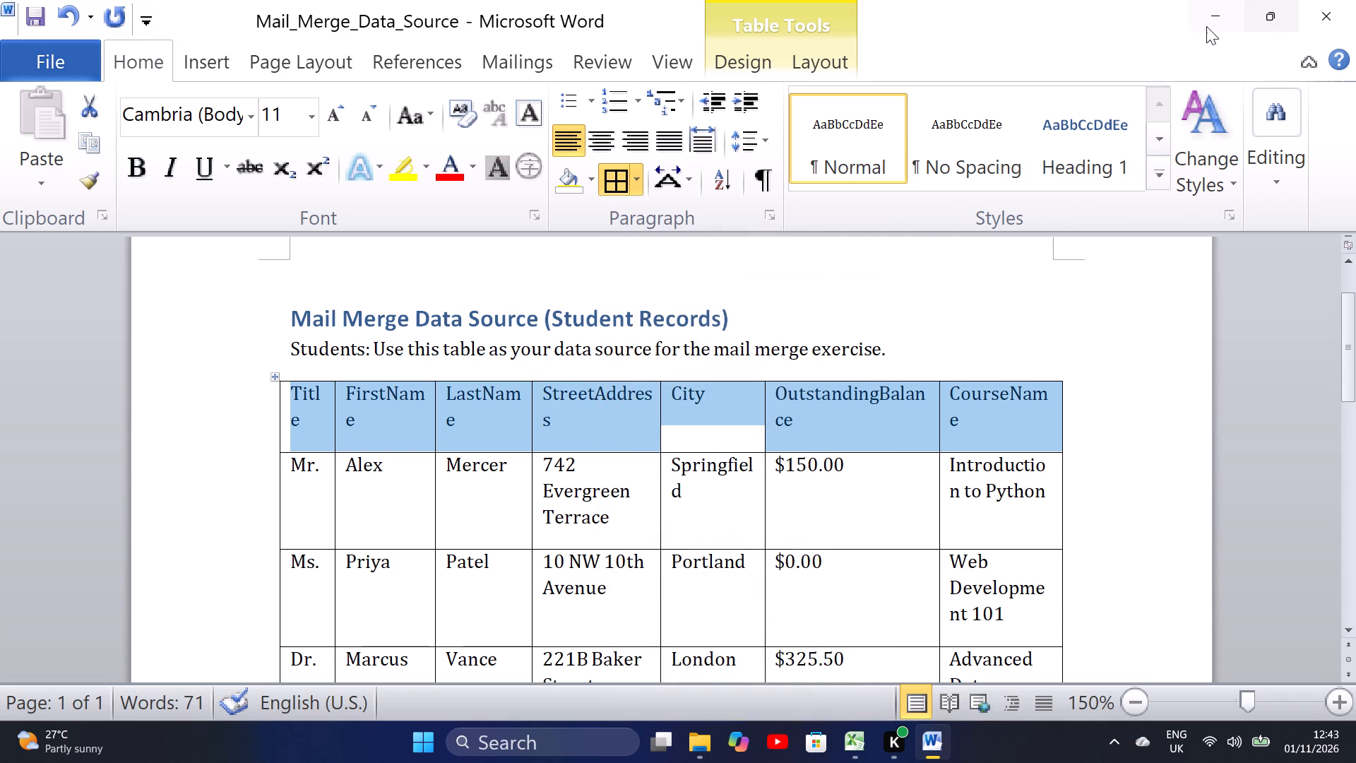
Close Mail_Merge_Data_Source, saving the changes.
left_click(1317, 16)
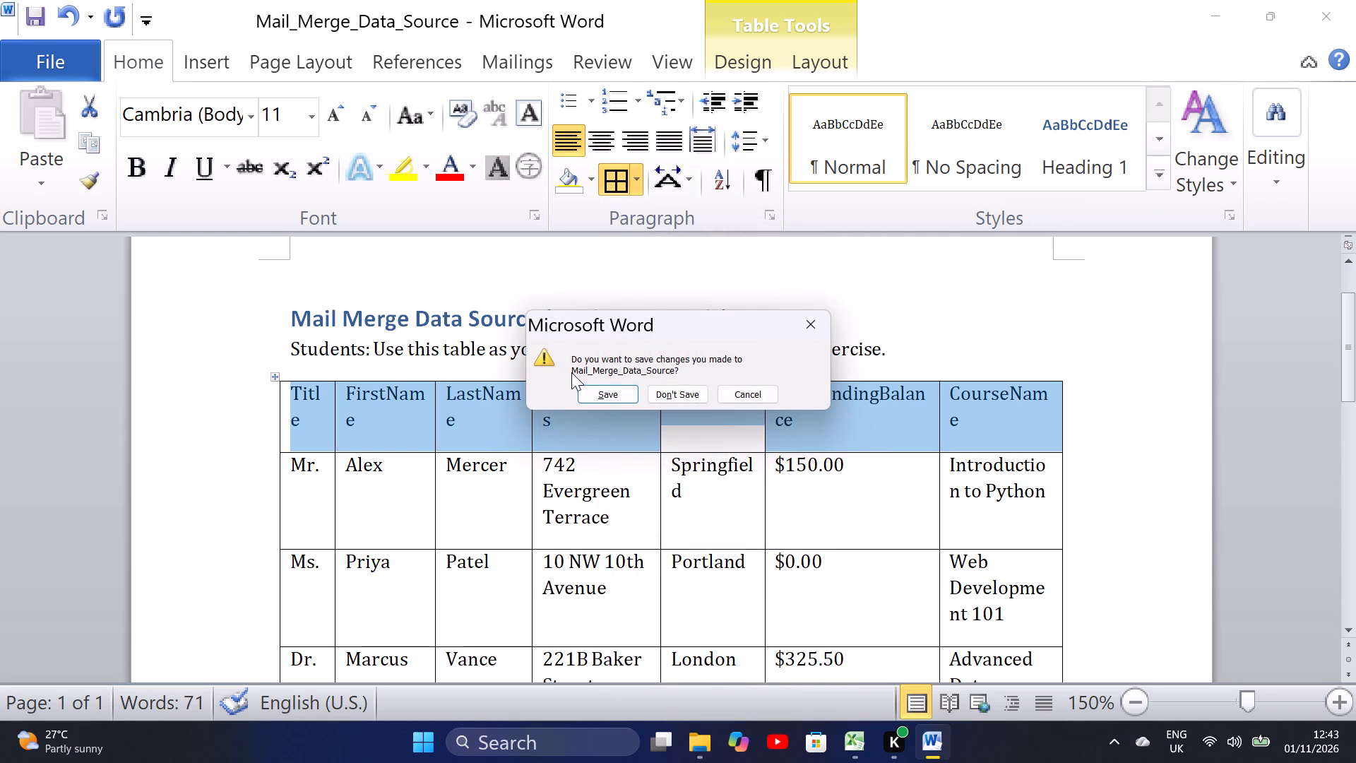
left_click(600, 394)
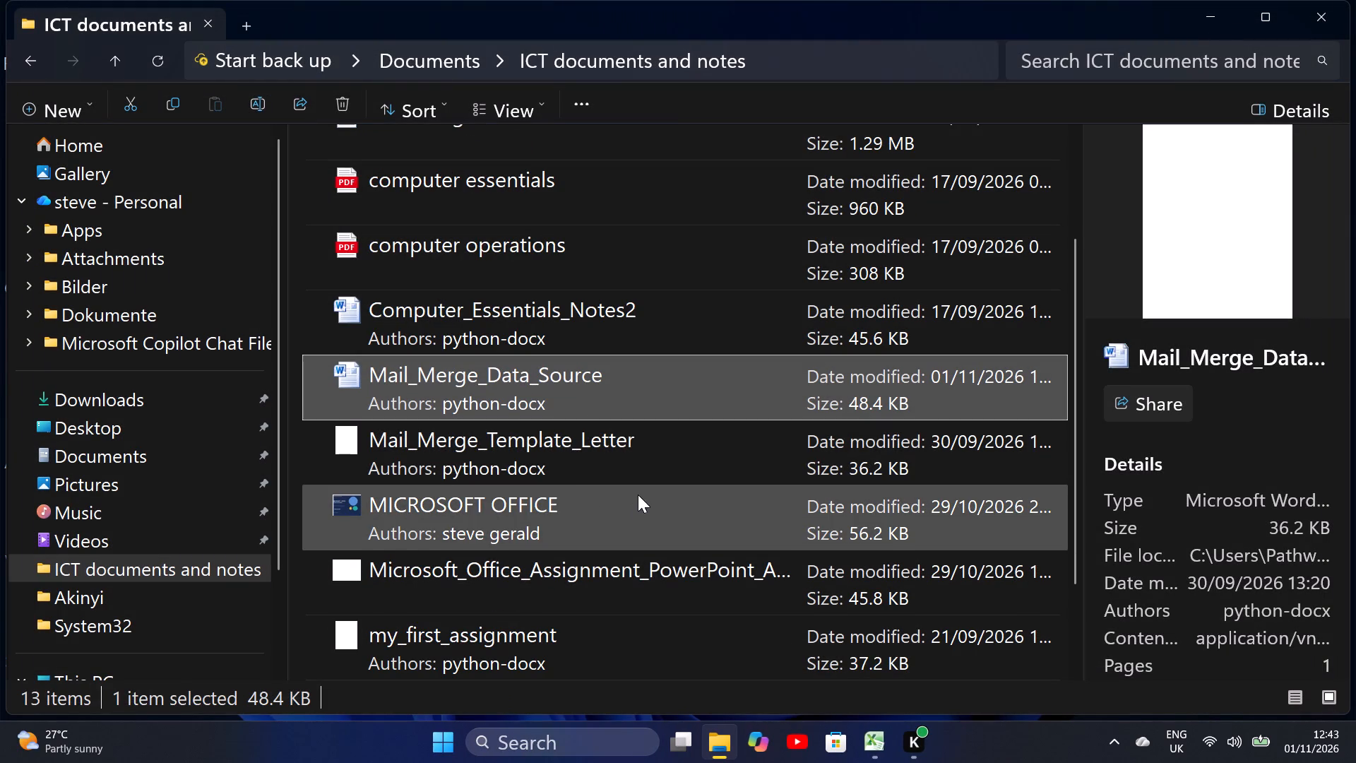
Reopen the Mail_Merge_Template_Letter document and dismiss the activation notice.
double_click(646, 475)
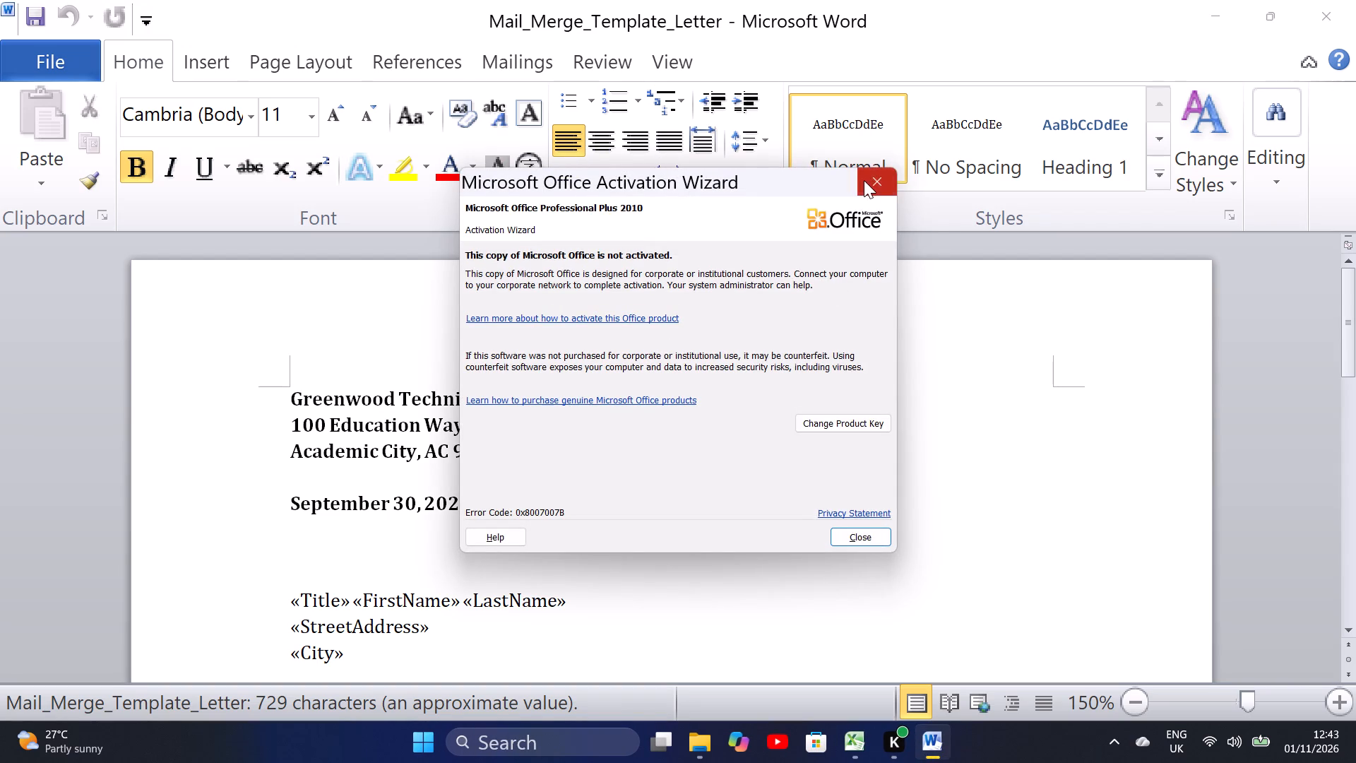
left_click(864, 180)
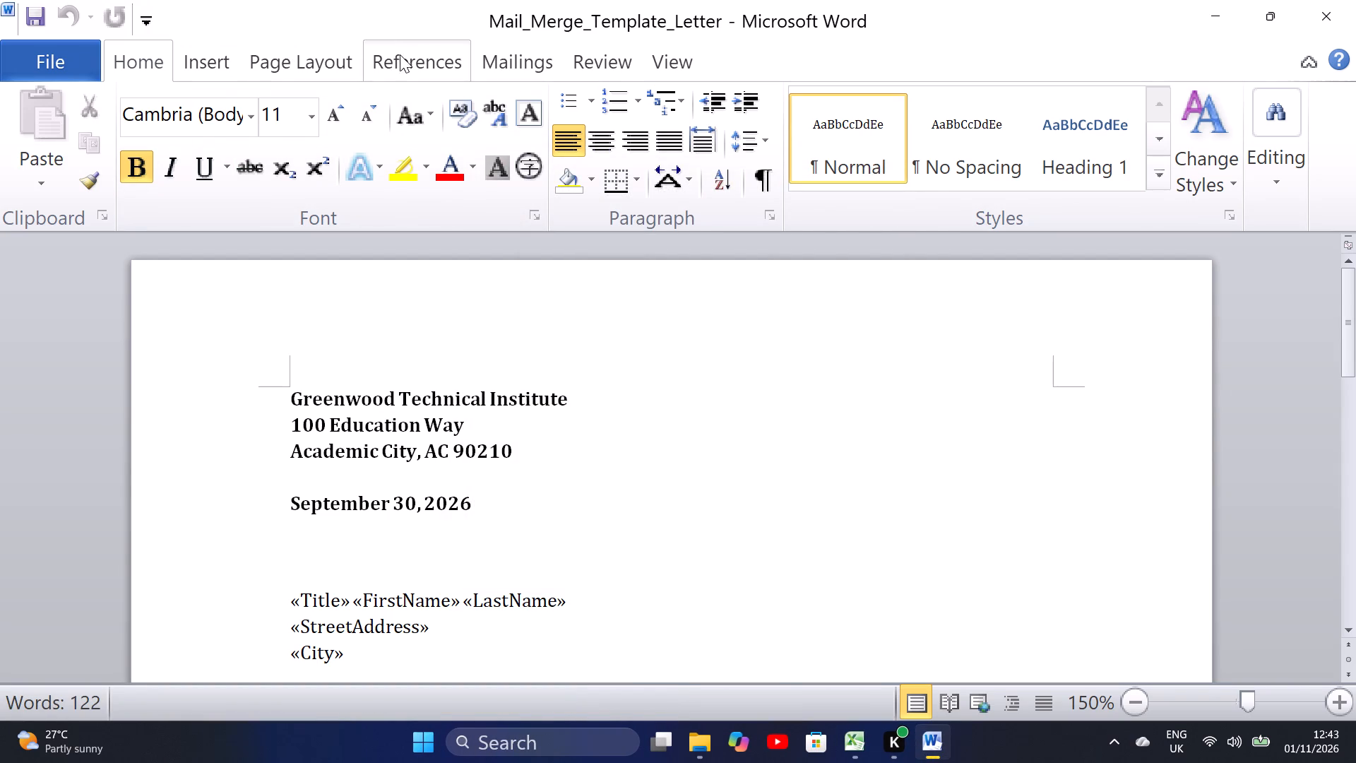
Start a mail merge of the Letters type in the template letter.
left_click(496, 71)
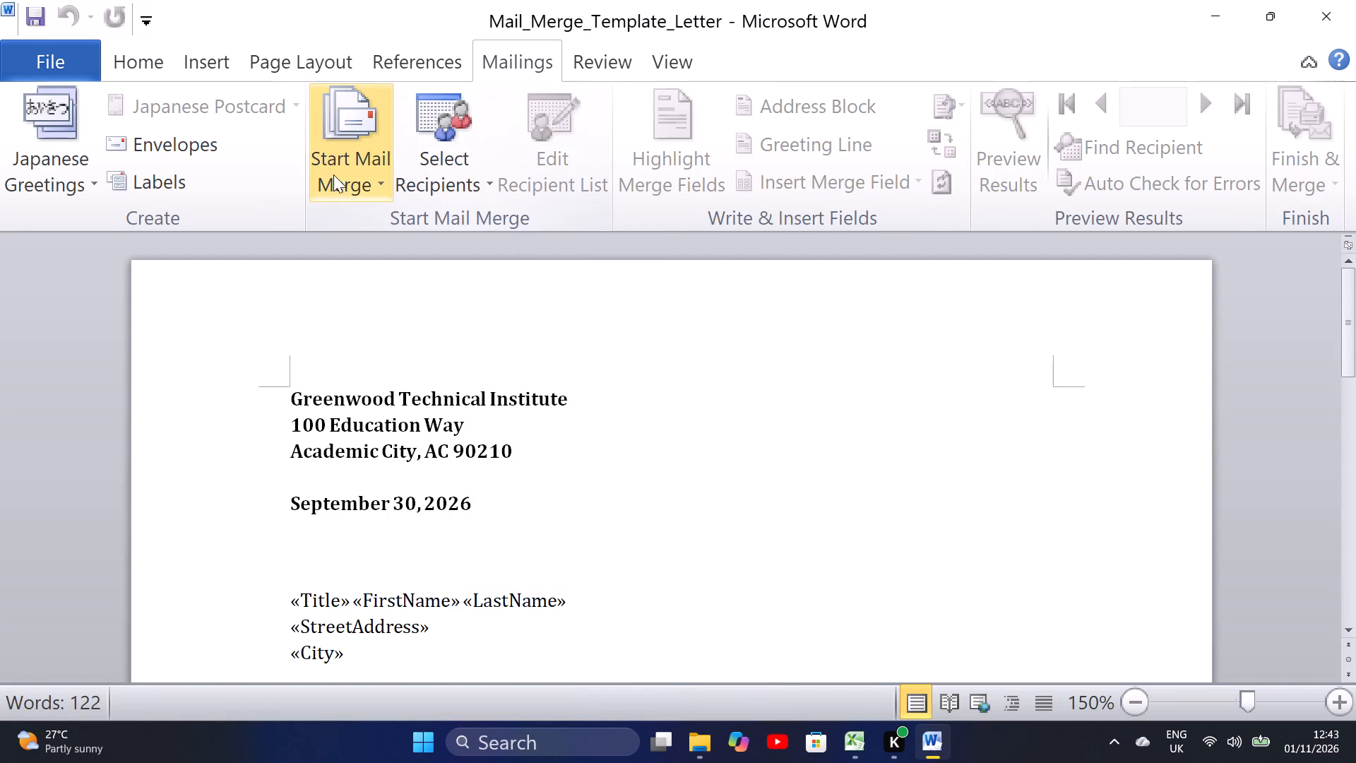
left_click(439, 159)
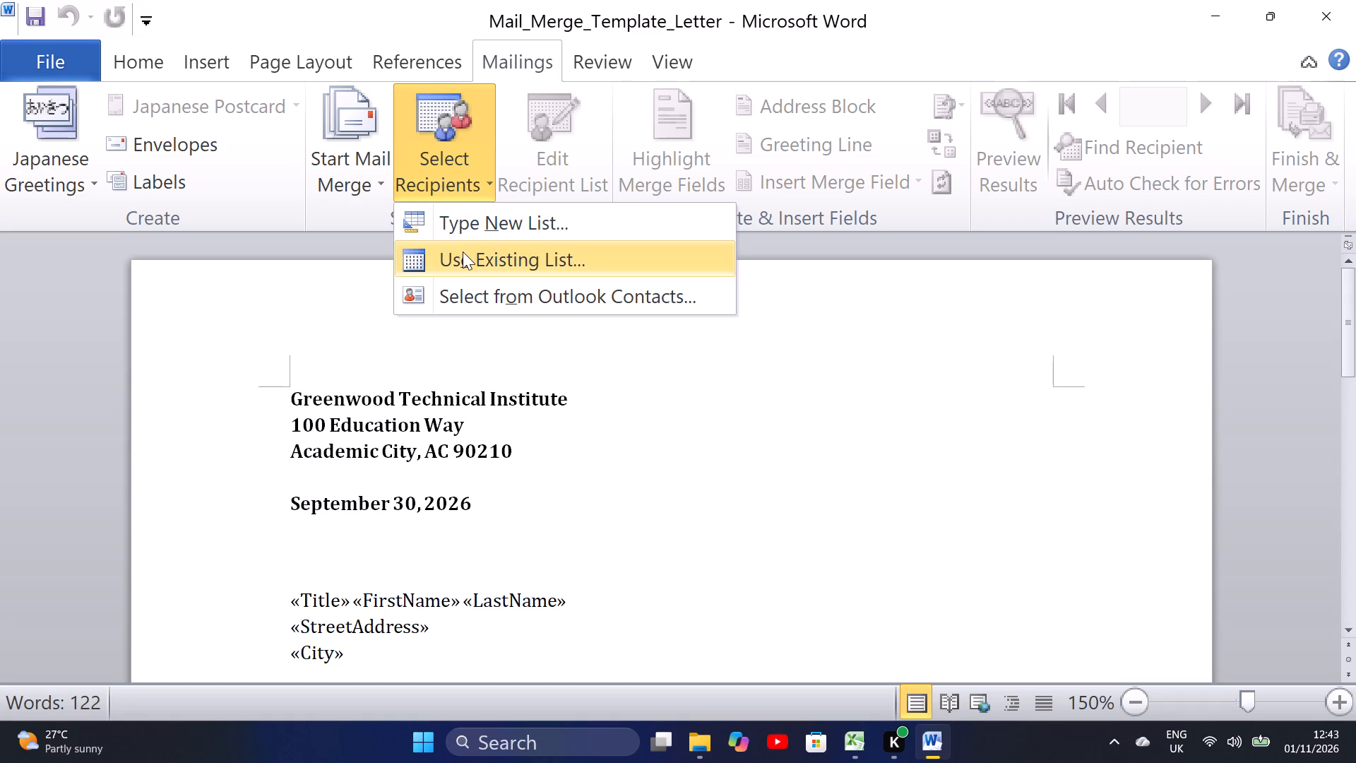
left_click(344, 149)
left_click(374, 215)
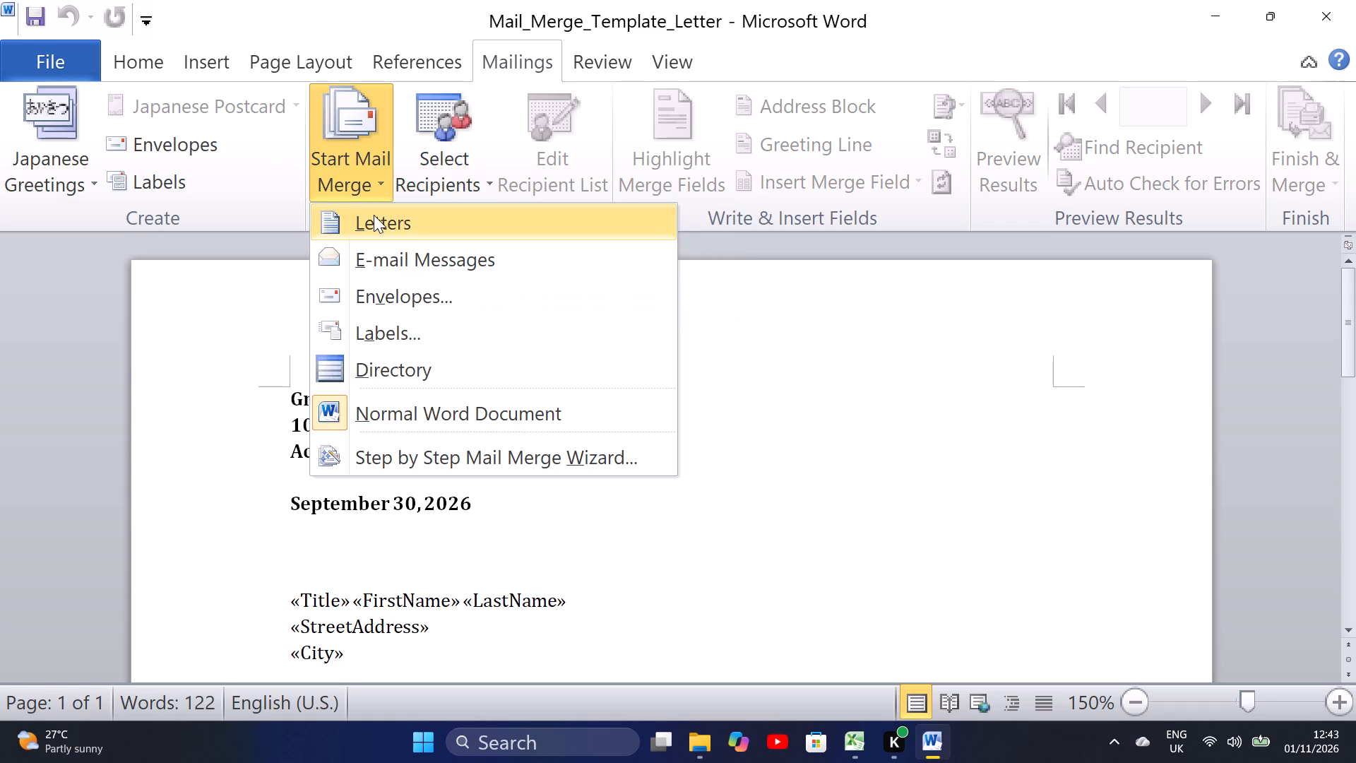
Choose the existing list Mail_Merge_Data_Source from the ICT documents and notes folder as the merge recipients.
left_click(484, 175)
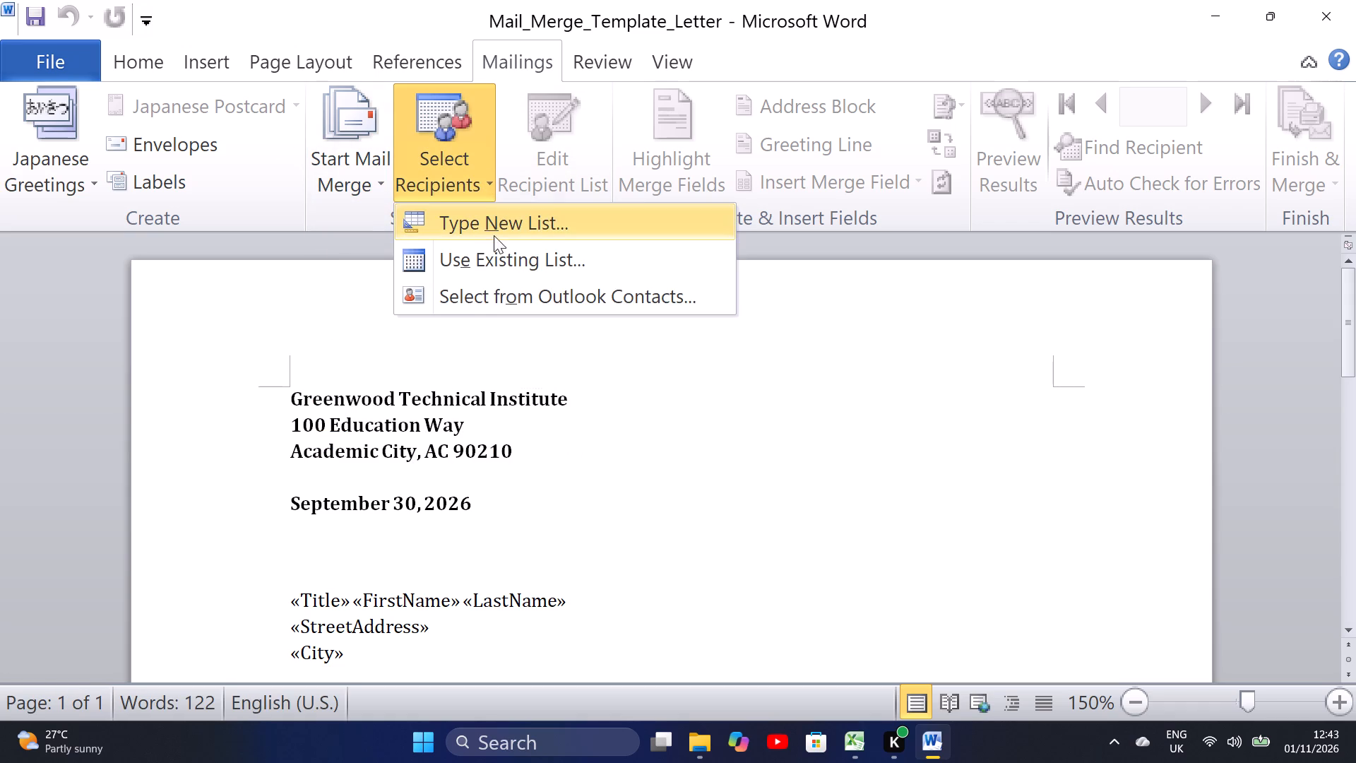
left_click(499, 249)
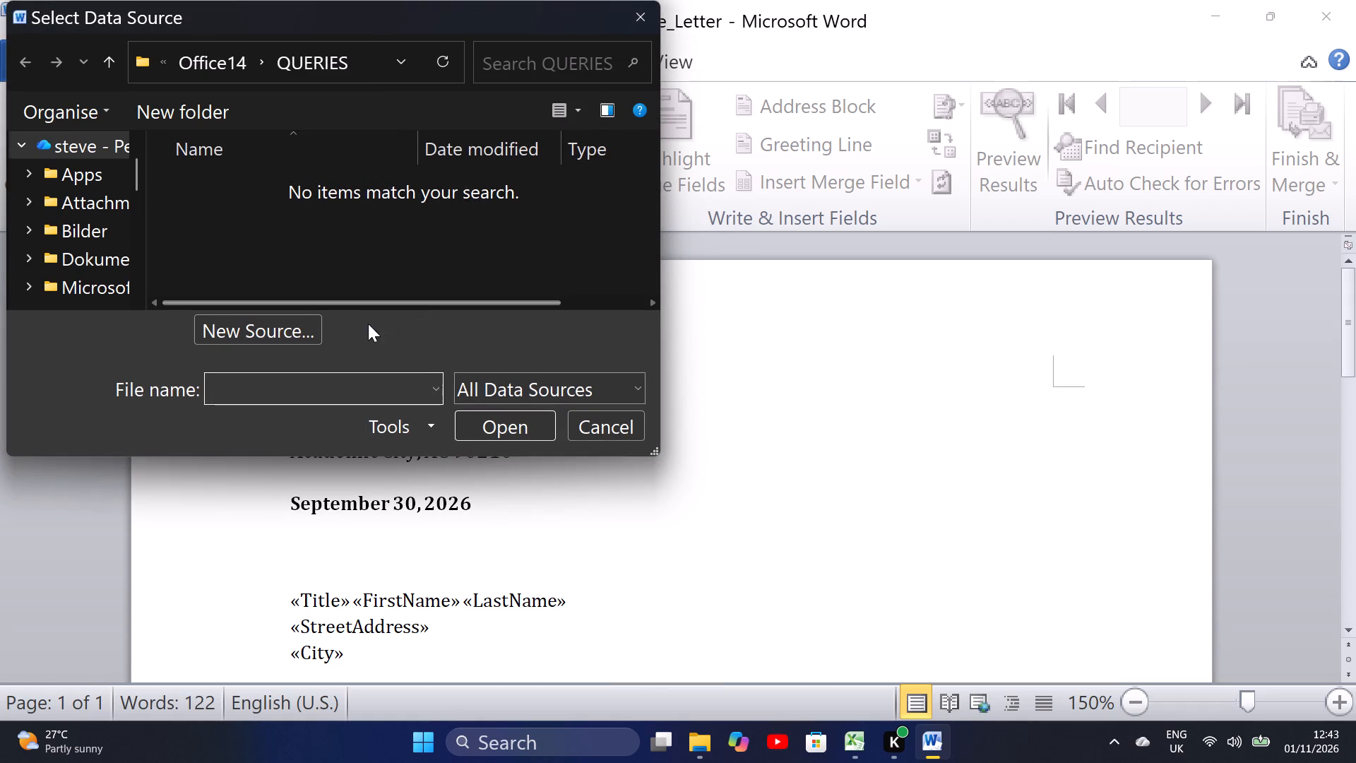
scroll(96, 254, "down", 2)
scroll(96, 254, "up", 1)
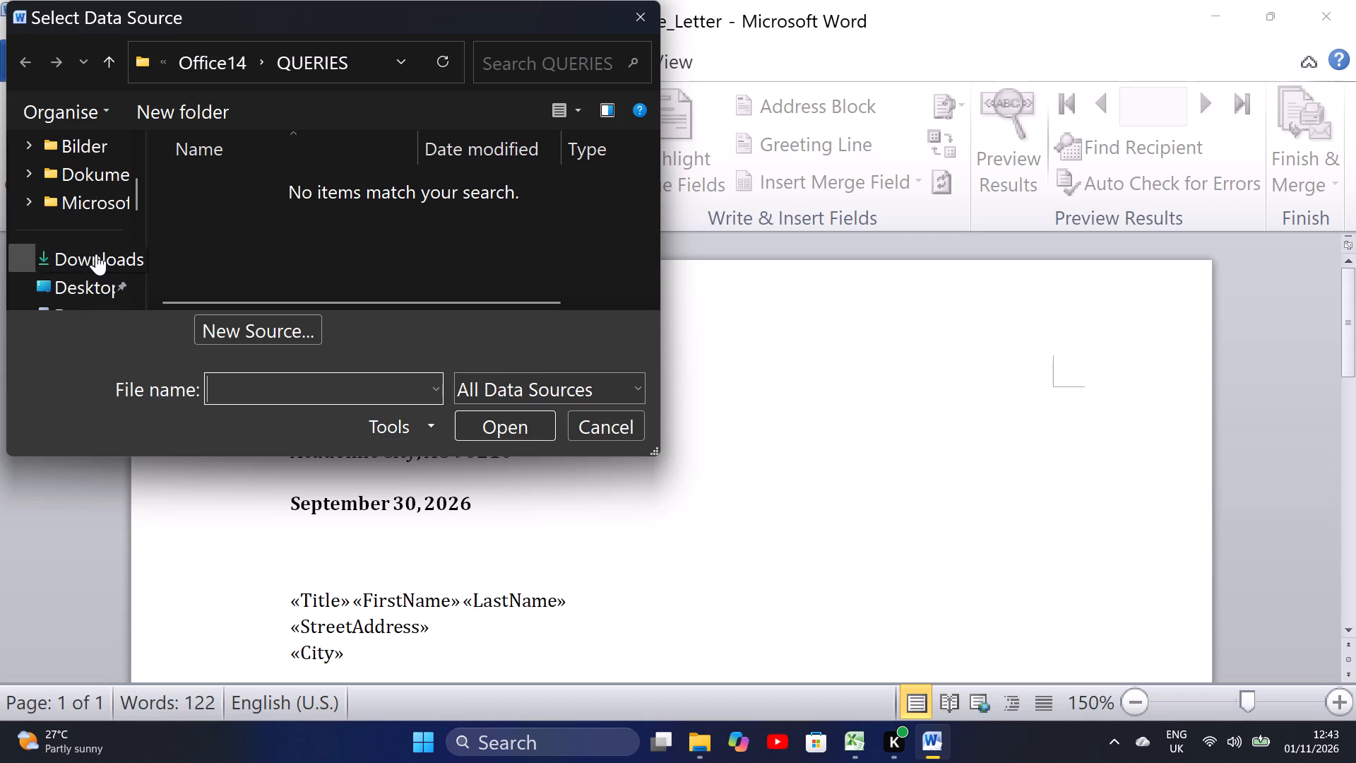
scroll(91, 243, "up", 1)
scroll(91, 243, "down", 5)
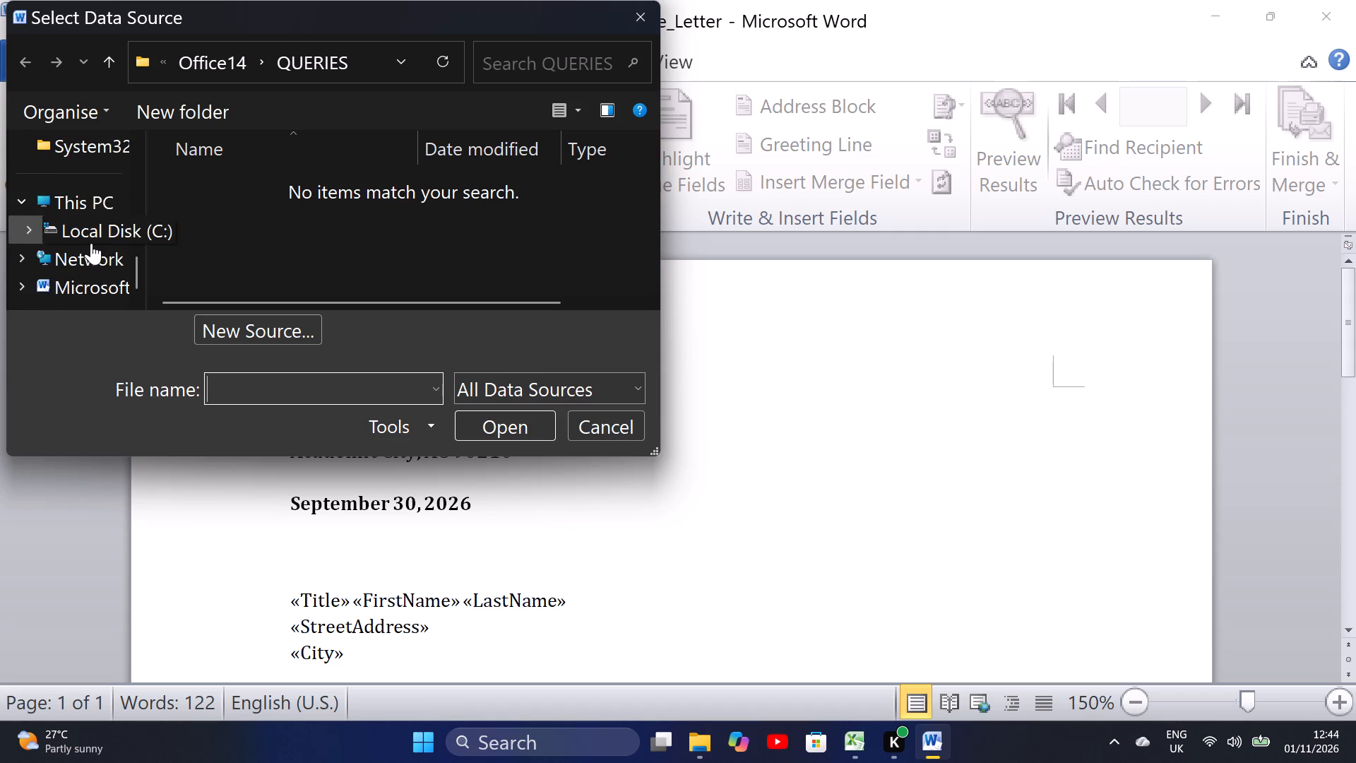
scroll(91, 243, "up", 2)
left_click(95, 249)
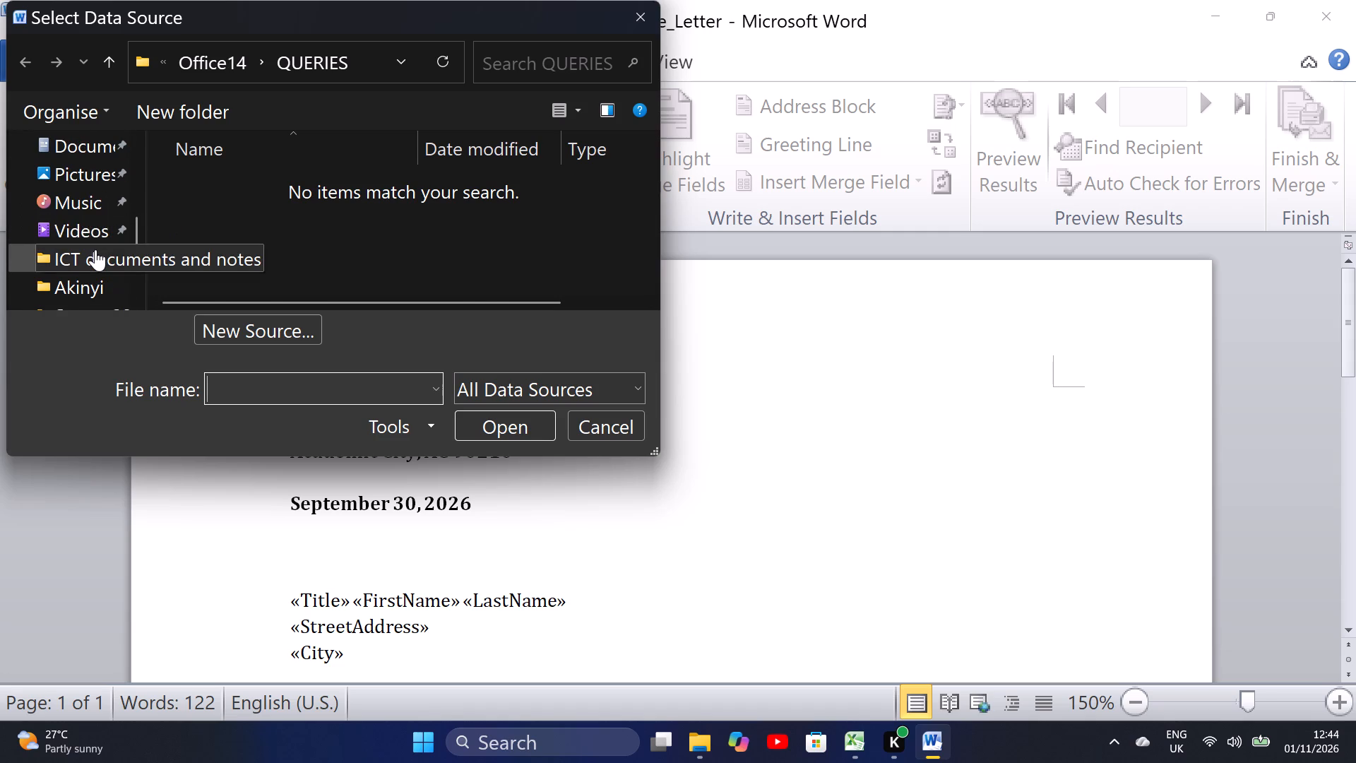
scroll(314, 232, "down", 1)
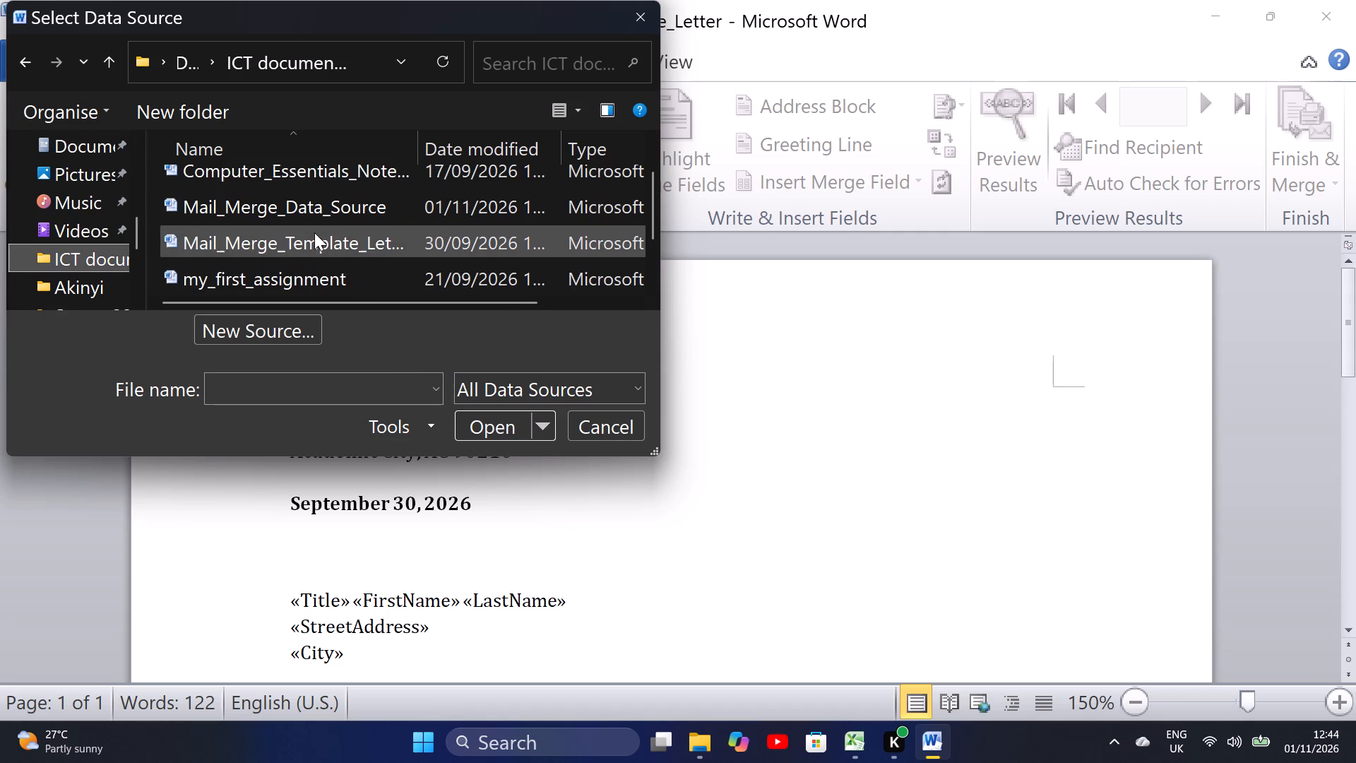
left_click(352, 220)
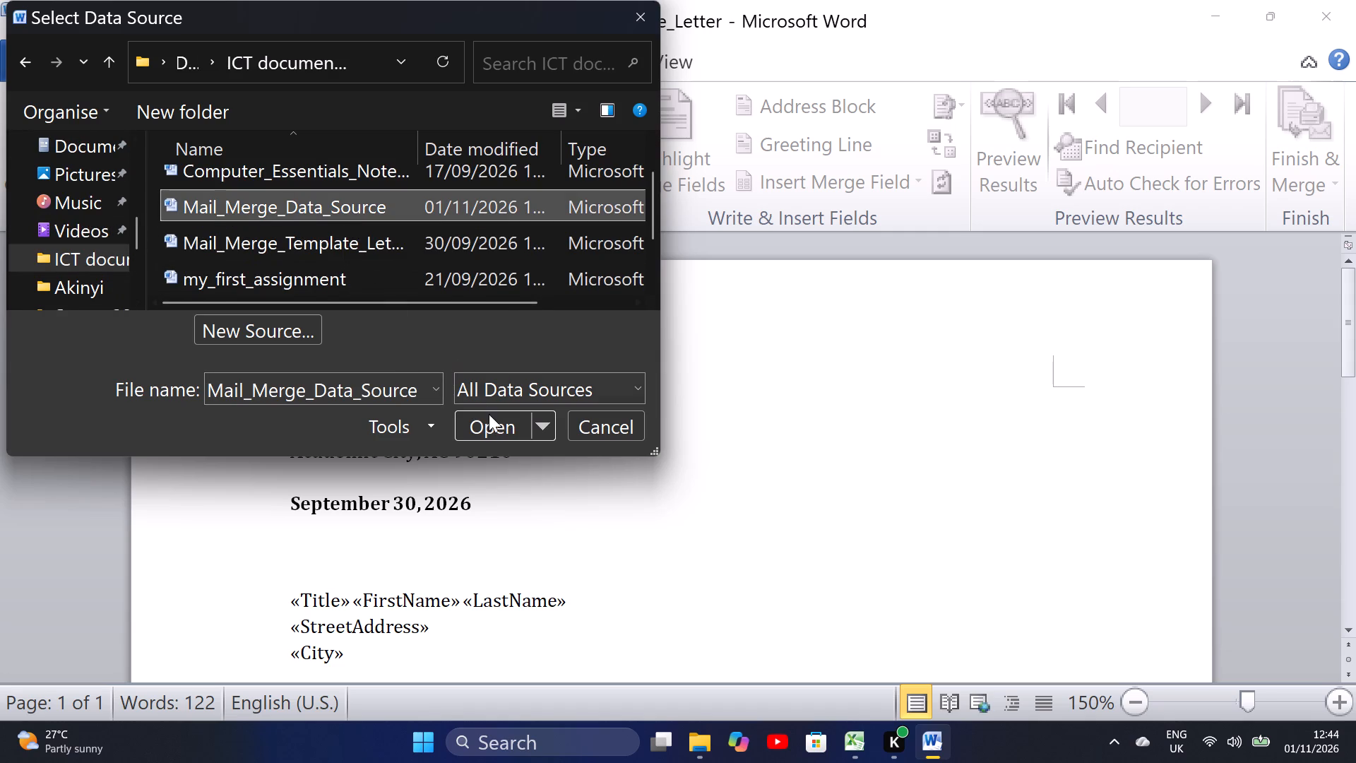
left_click(492, 420)
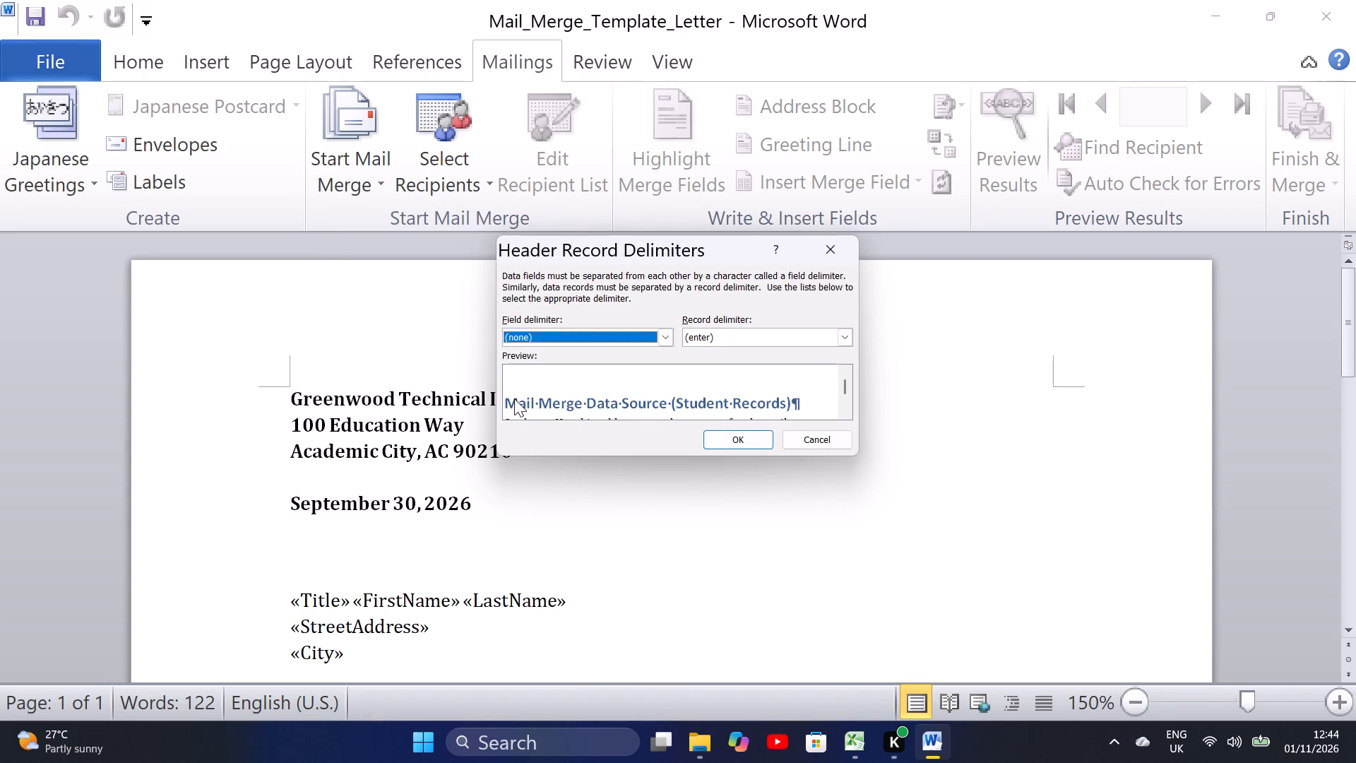
Check the data source preview and accept the header record delimiters with field delimiter (none) and record delimiter (enter).
left_click_drag(840, 376, 845, 387)
left_click(845, 384)
left_click(667, 331)
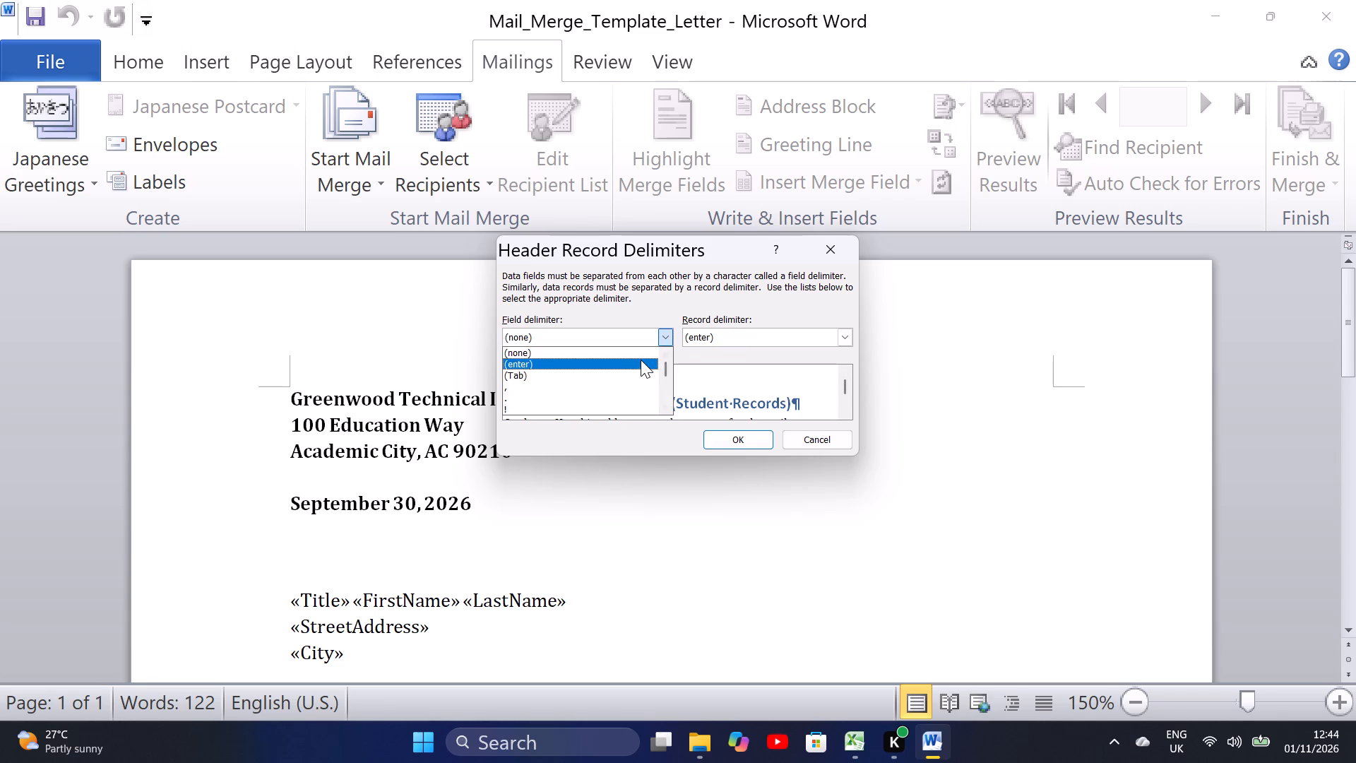
left_click(631, 338)
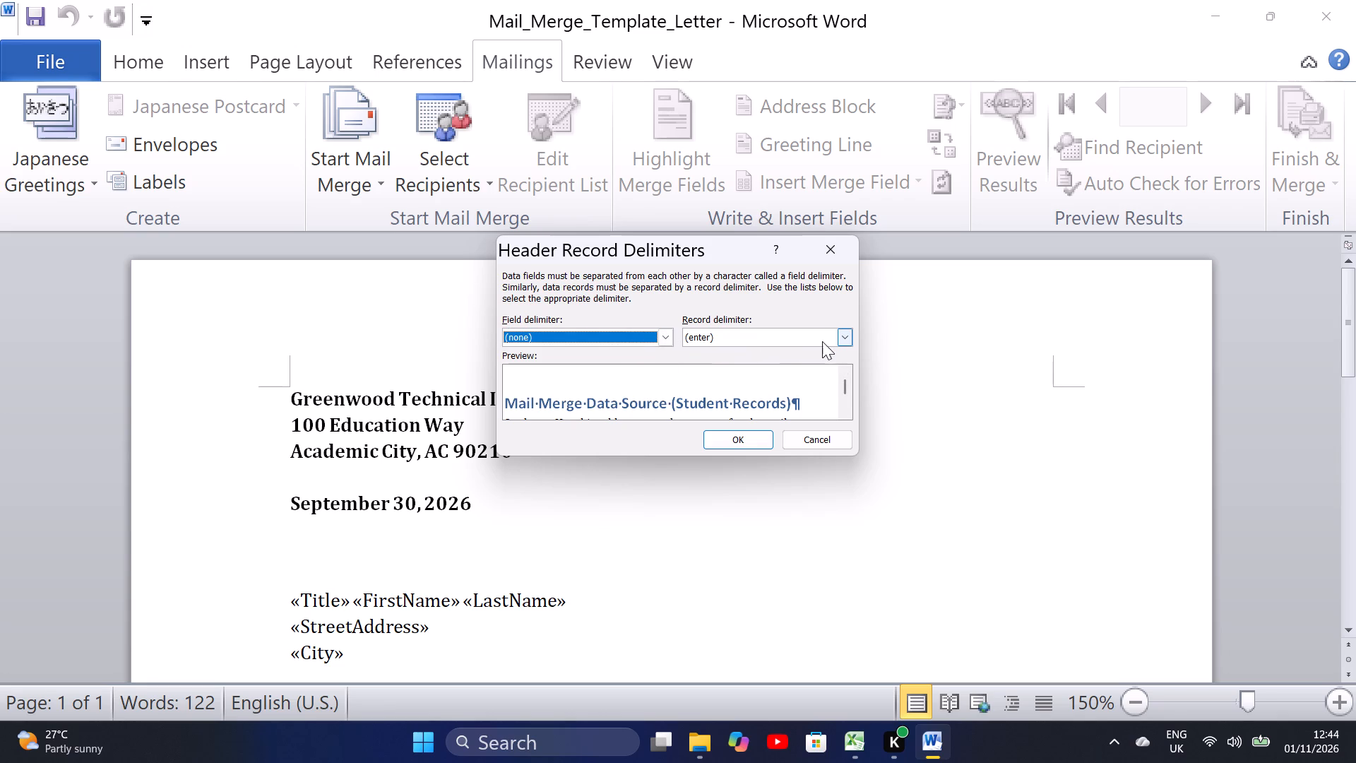
left_click(838, 334)
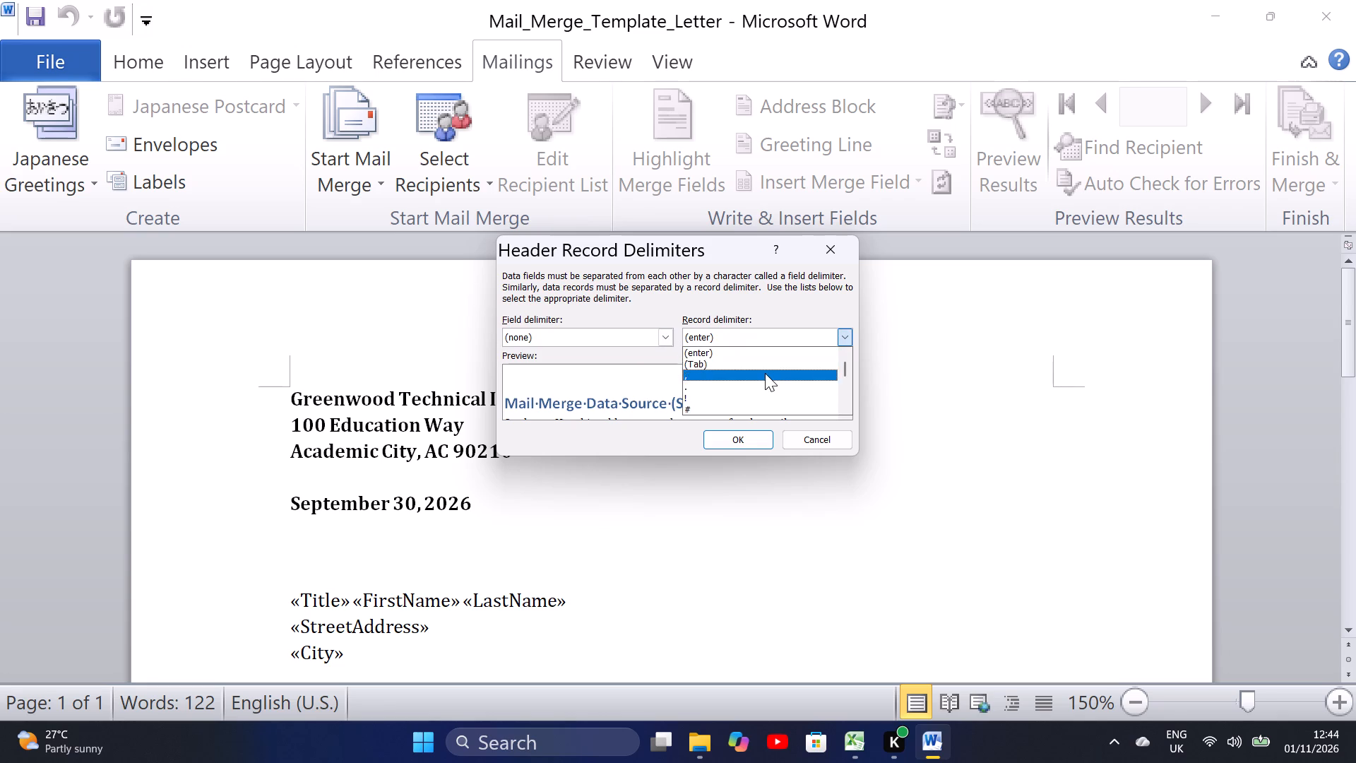
left_click(773, 351)
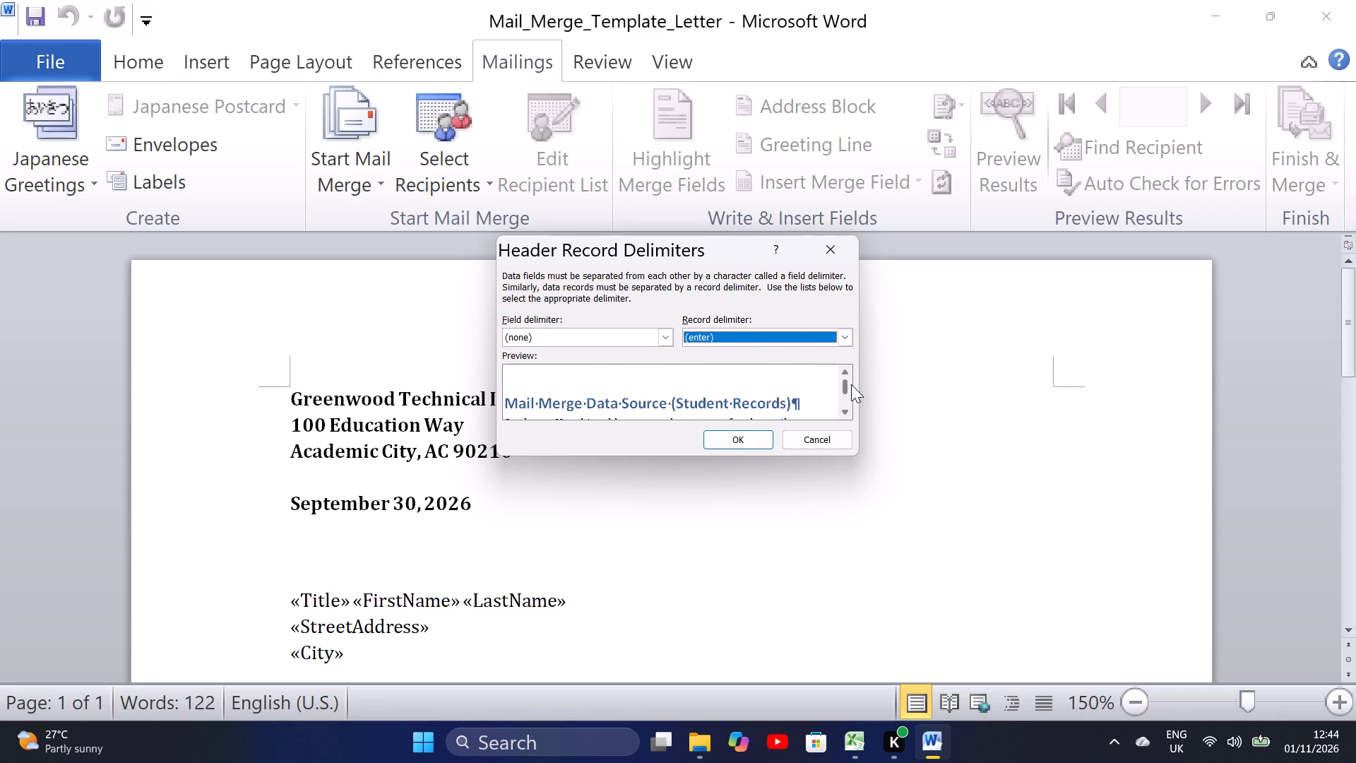
left_click_drag(851, 384, 855, 389)
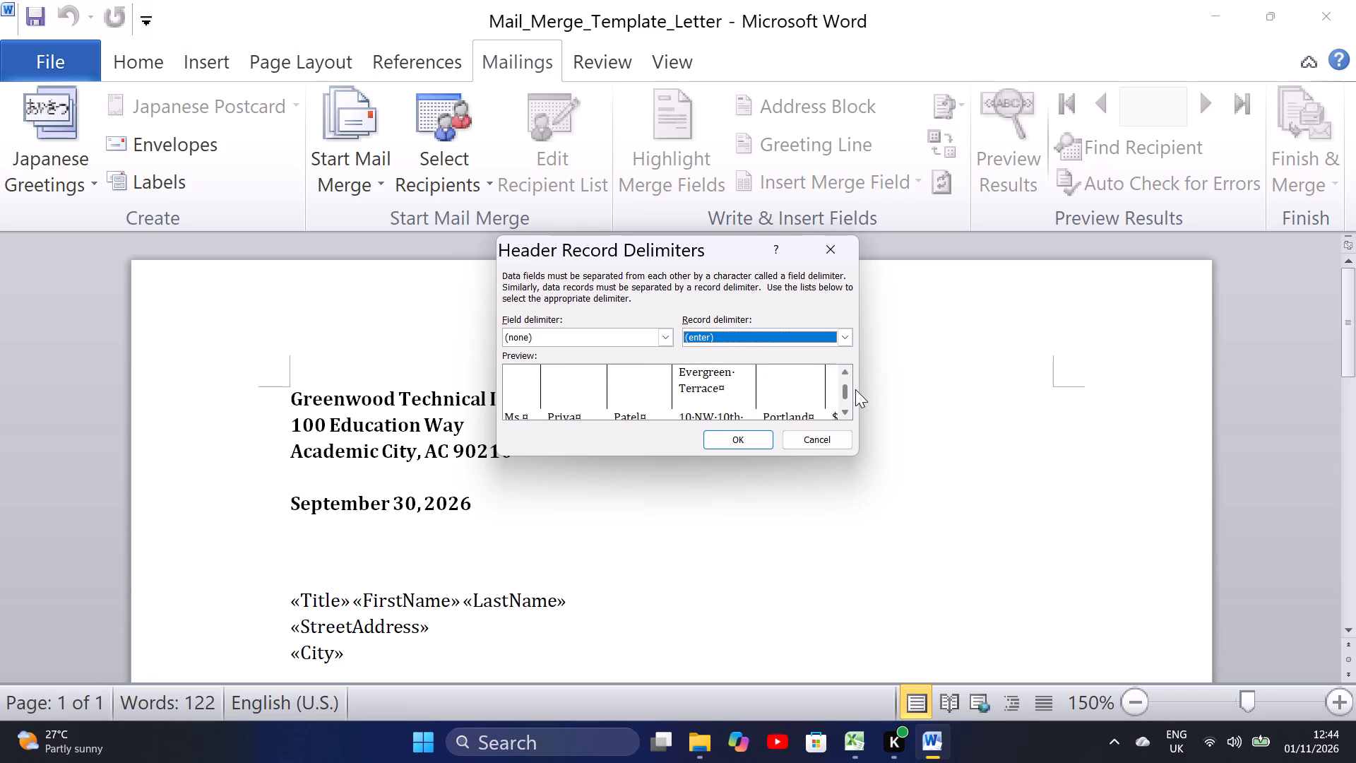
left_click_drag(855, 389, 857, 390)
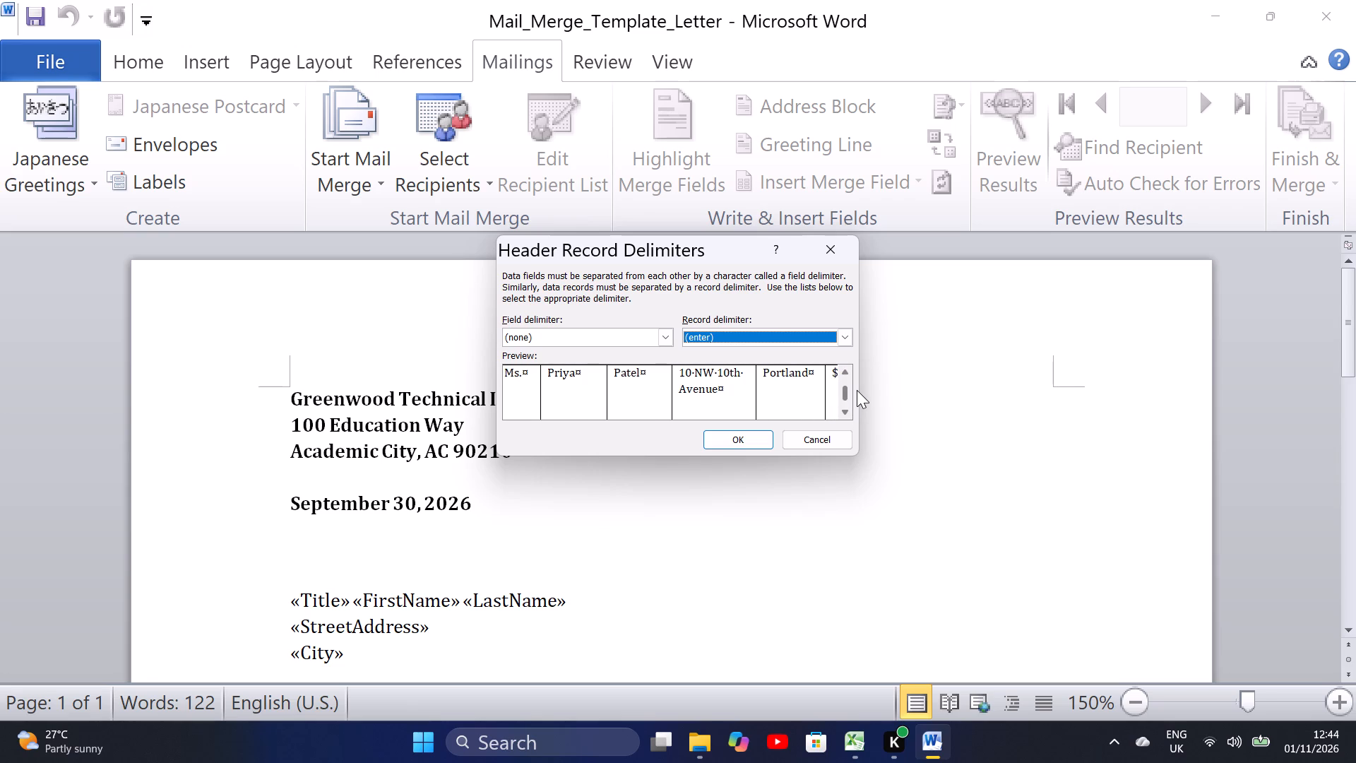
left_click_drag(857, 390, 857, 383)
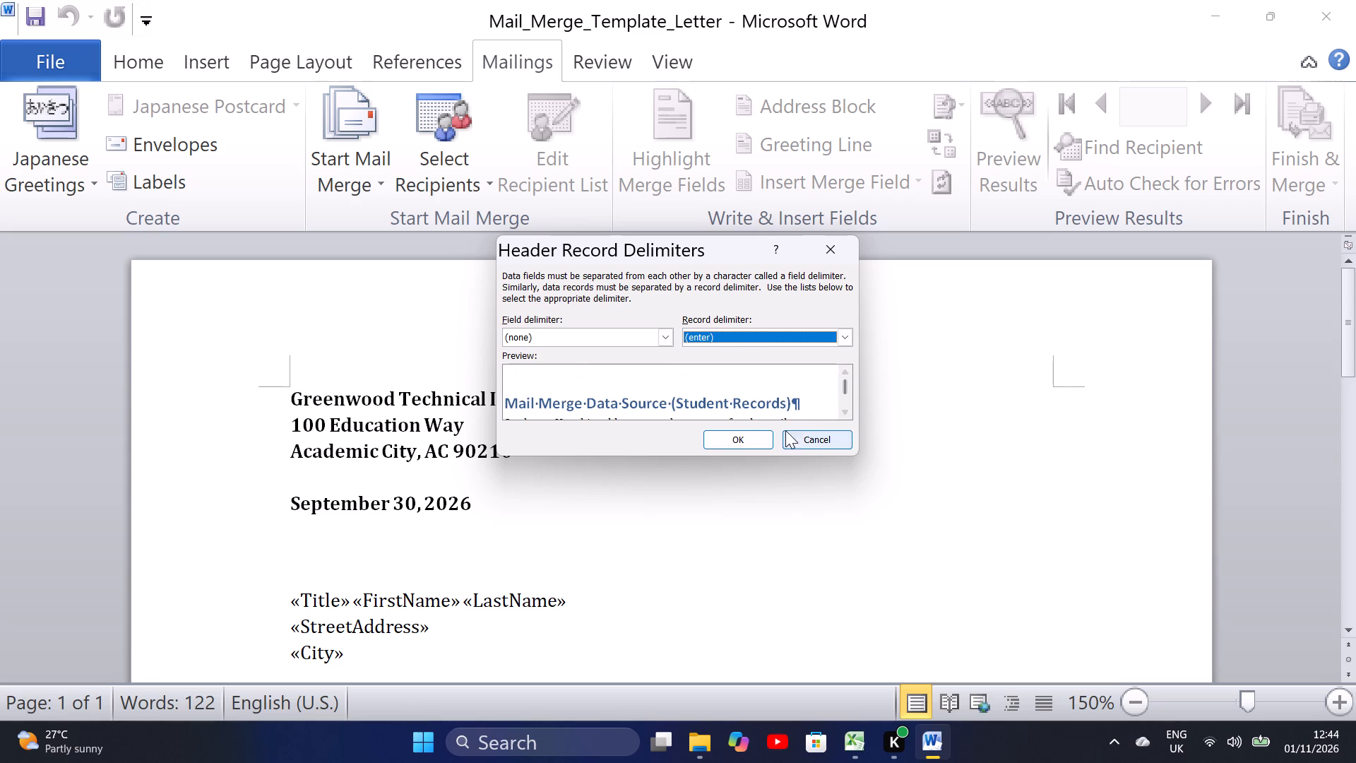
left_click(756, 439)
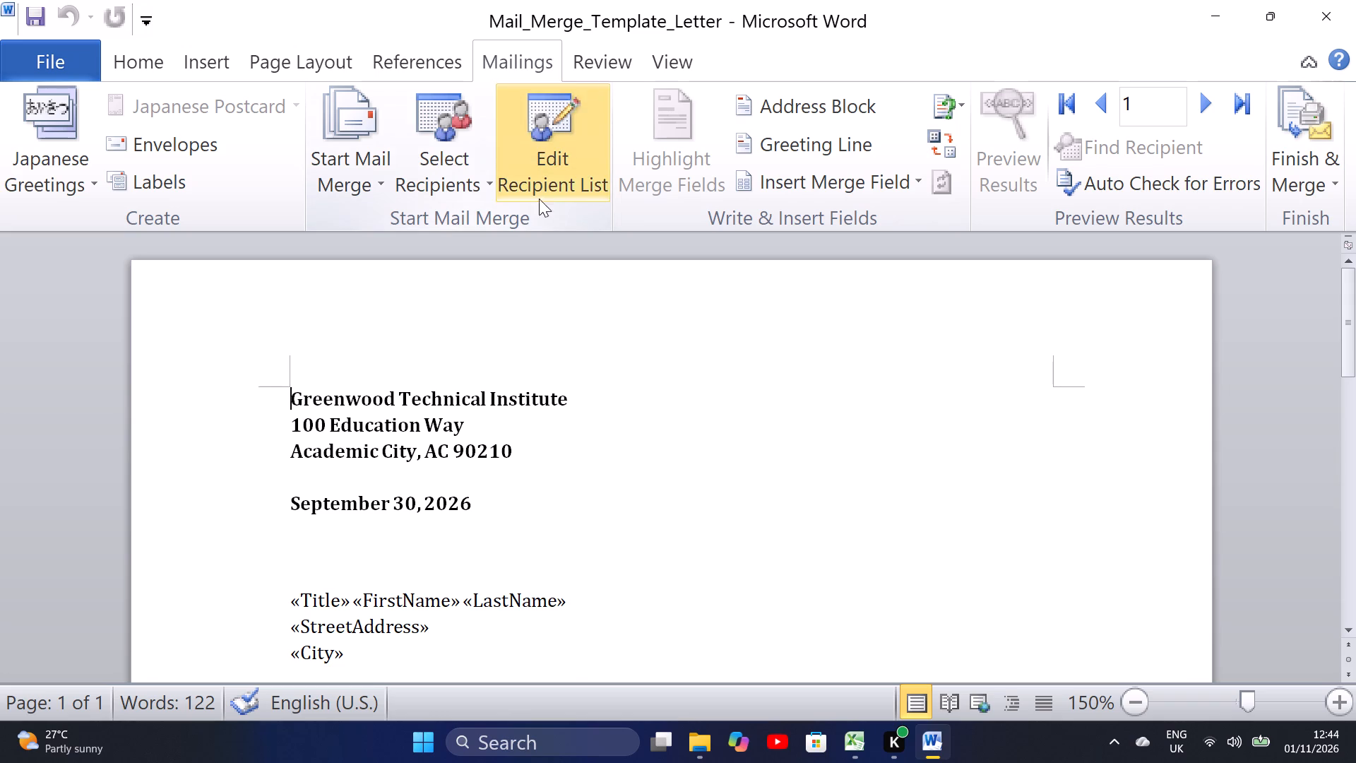
Set the mail merge type of the template letter to Letters again.
left_click(487, 189)
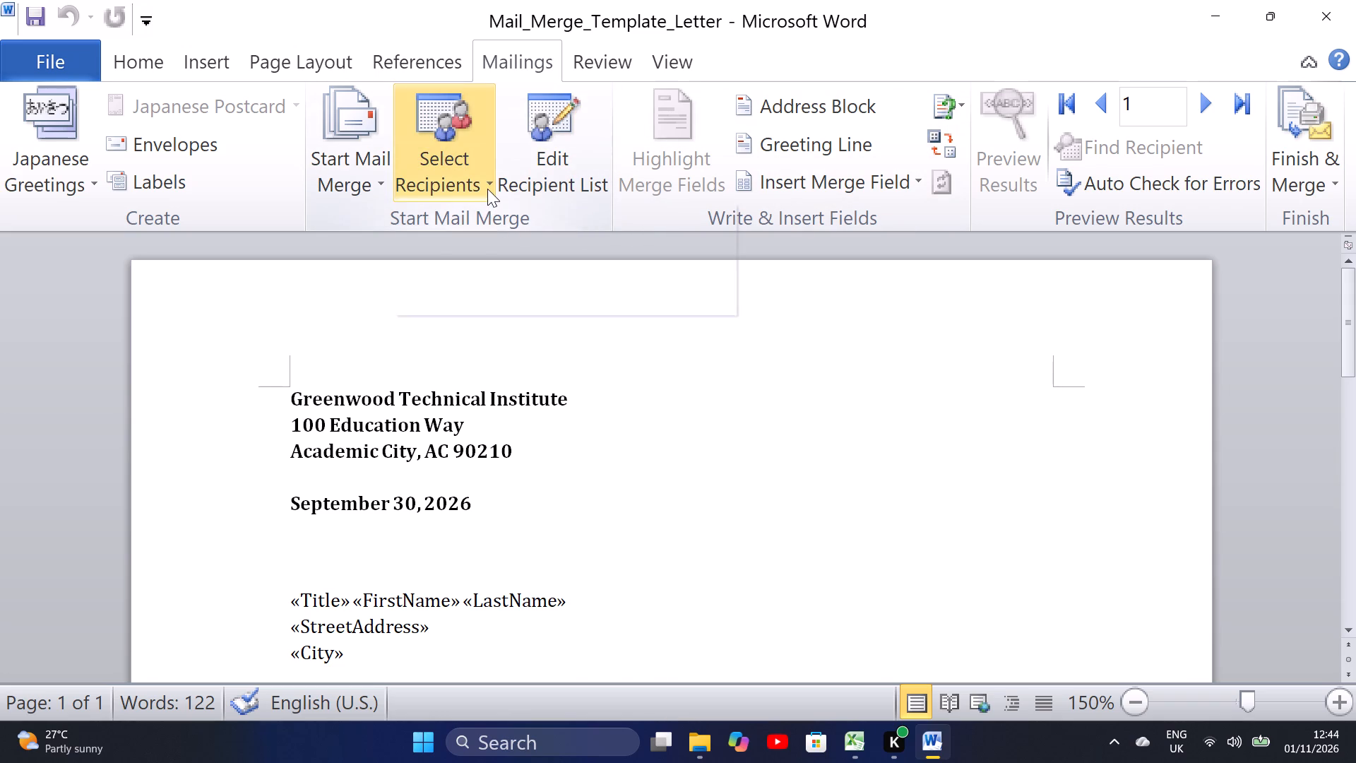
left_click(487, 189)
left_click(344, 172)
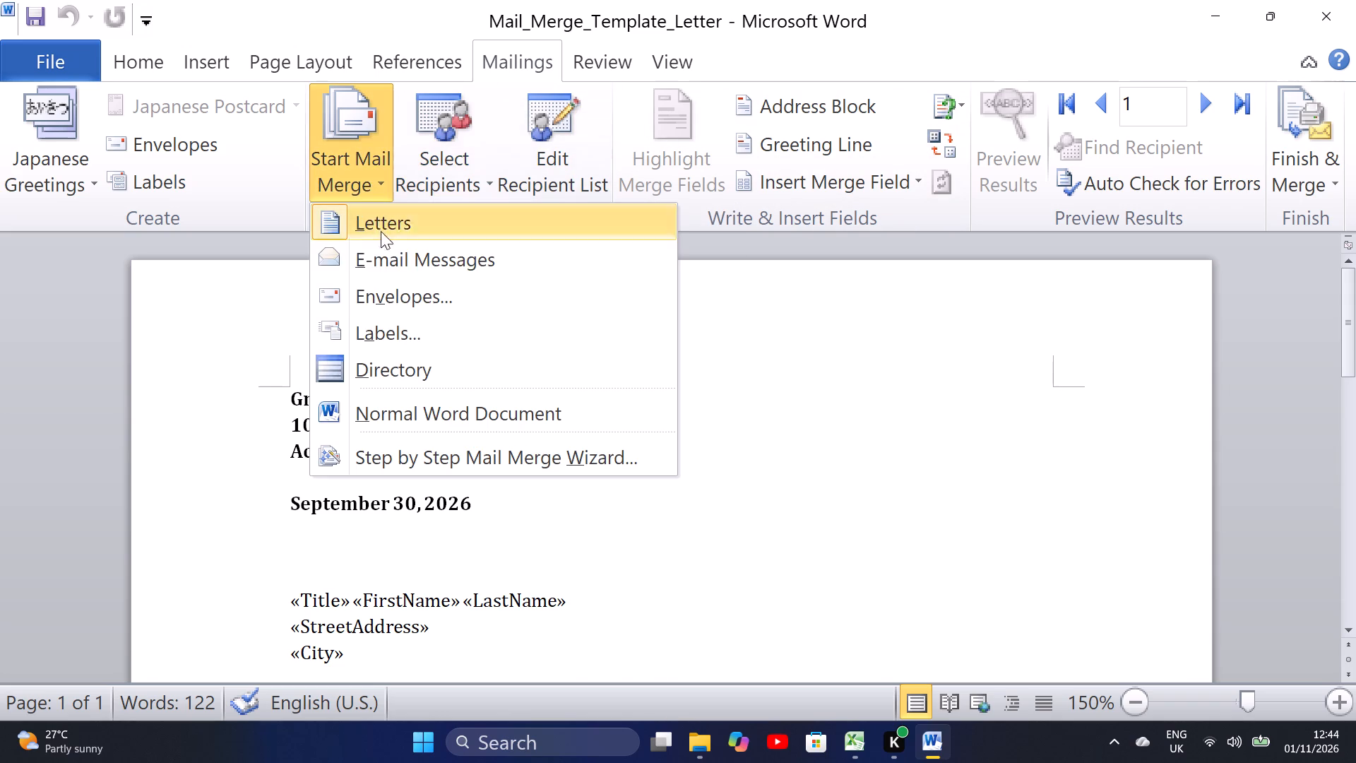
left_click(401, 230)
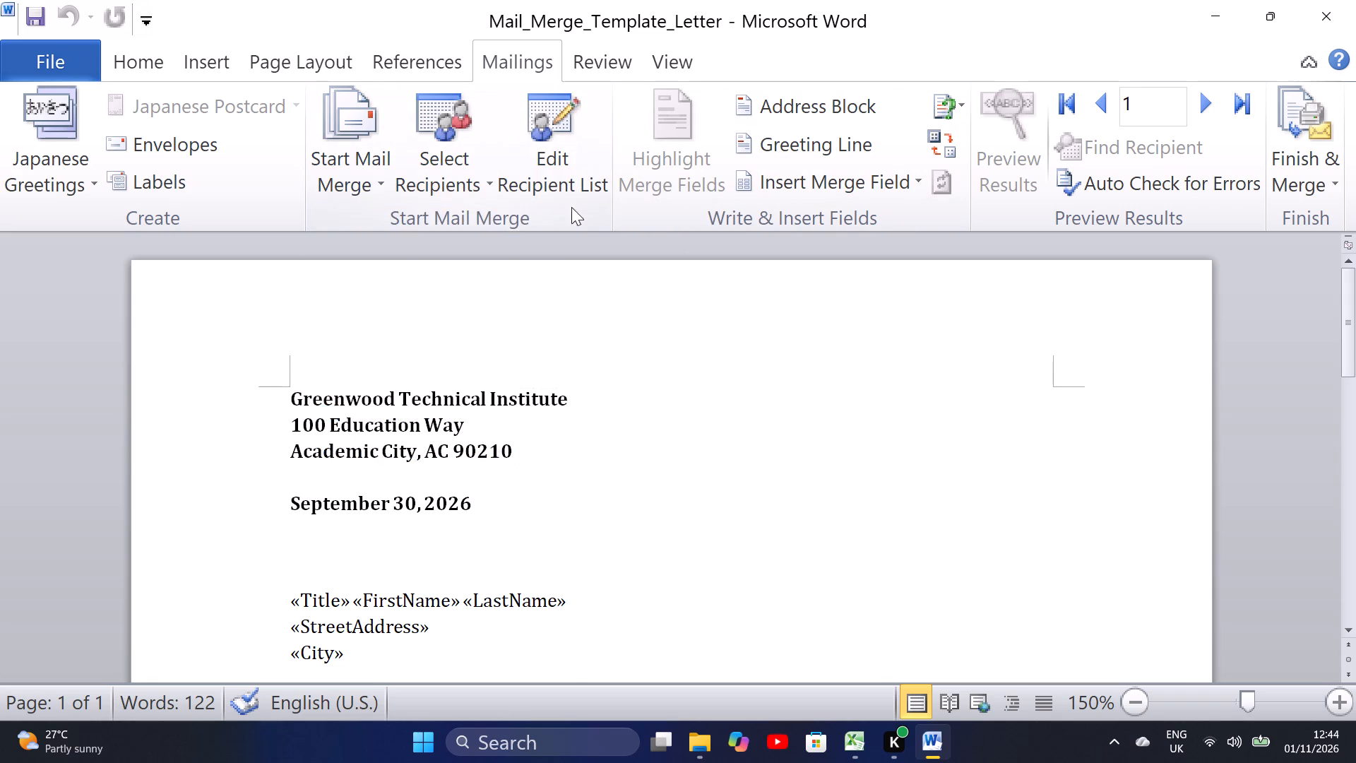
Review the merge recipient list and accept it with field delimiter (none) and record delimiter (enter).
left_click(578, 187)
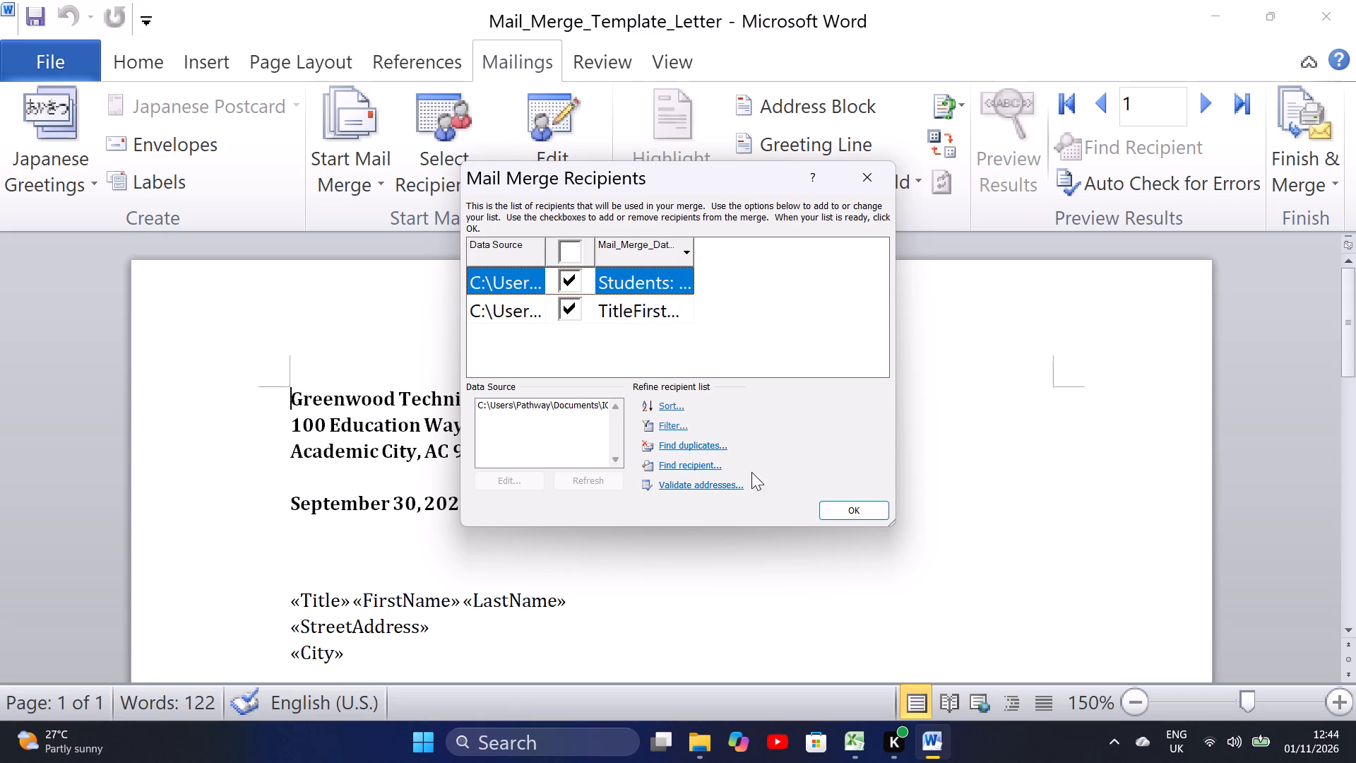
left_click(864, 519)
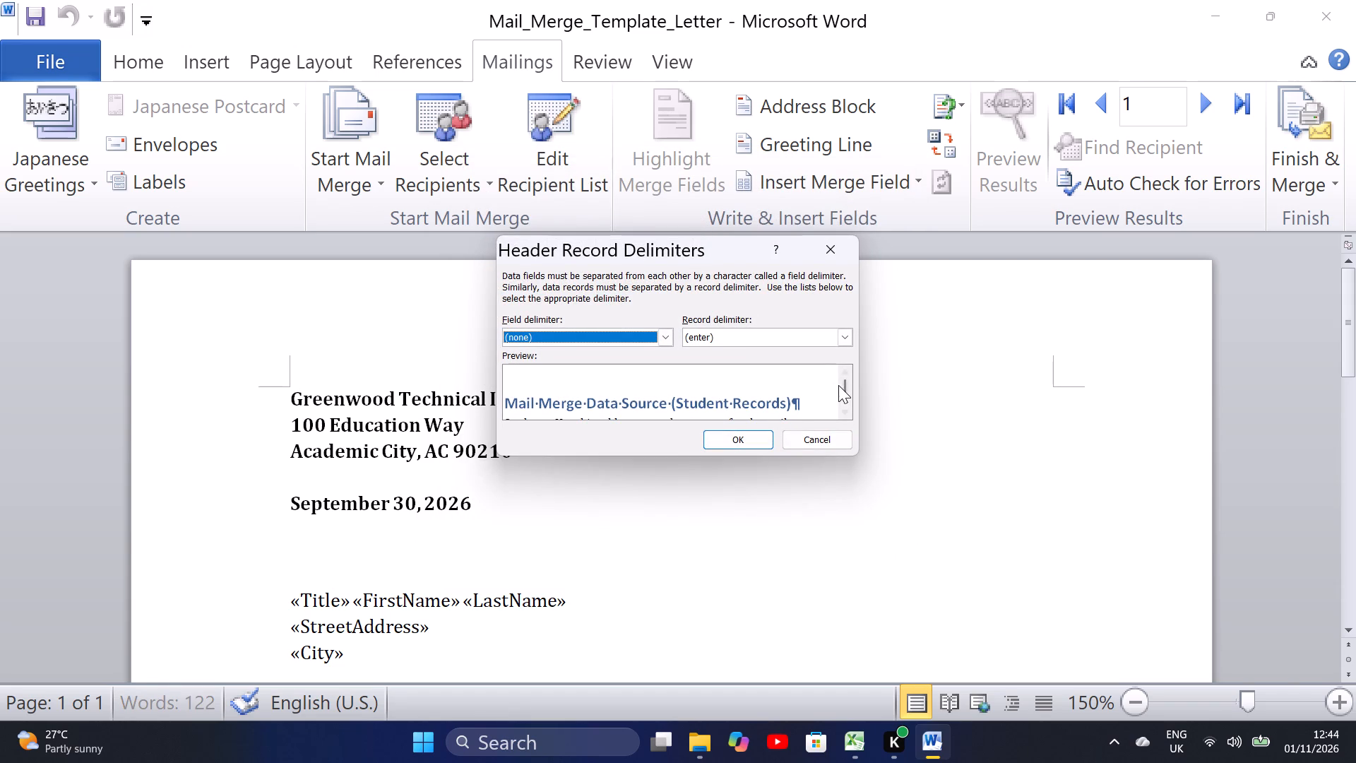
left_click(842, 384)
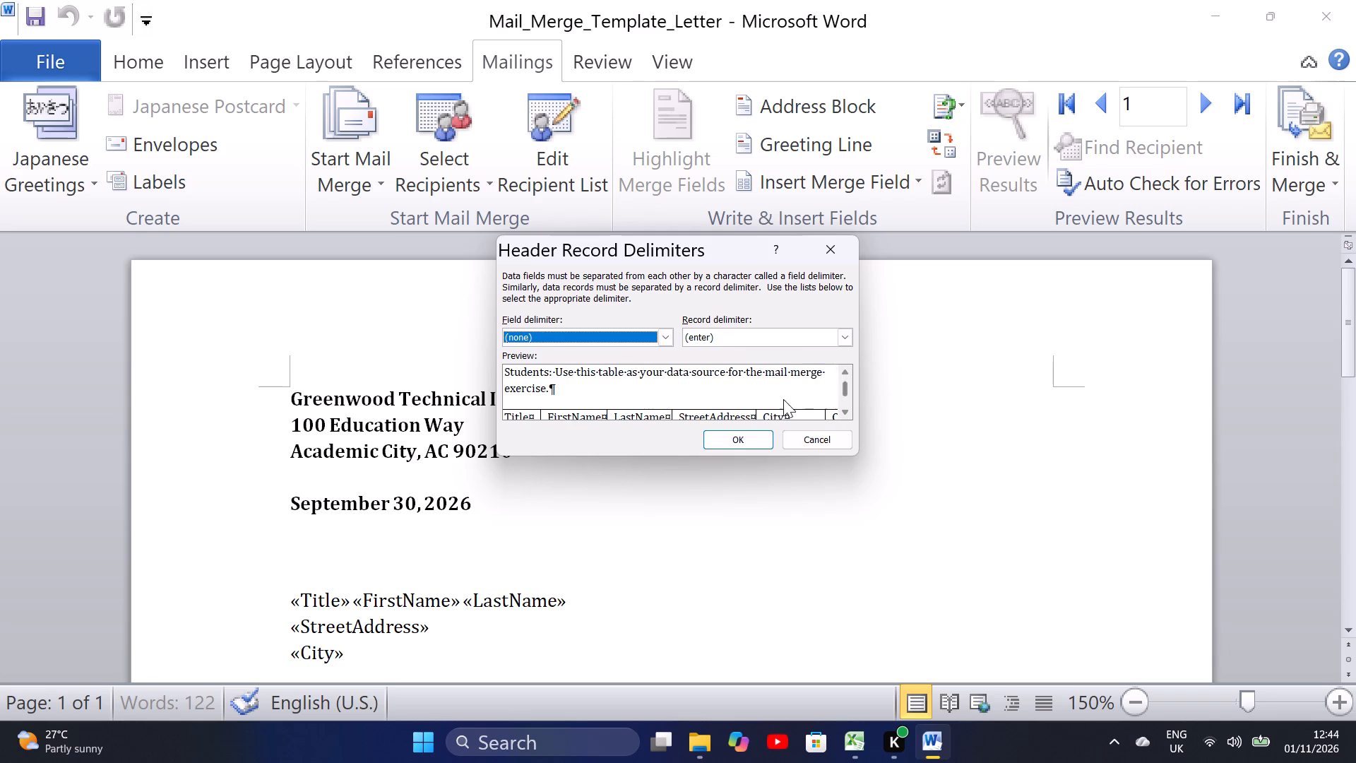
left_click(733, 431)
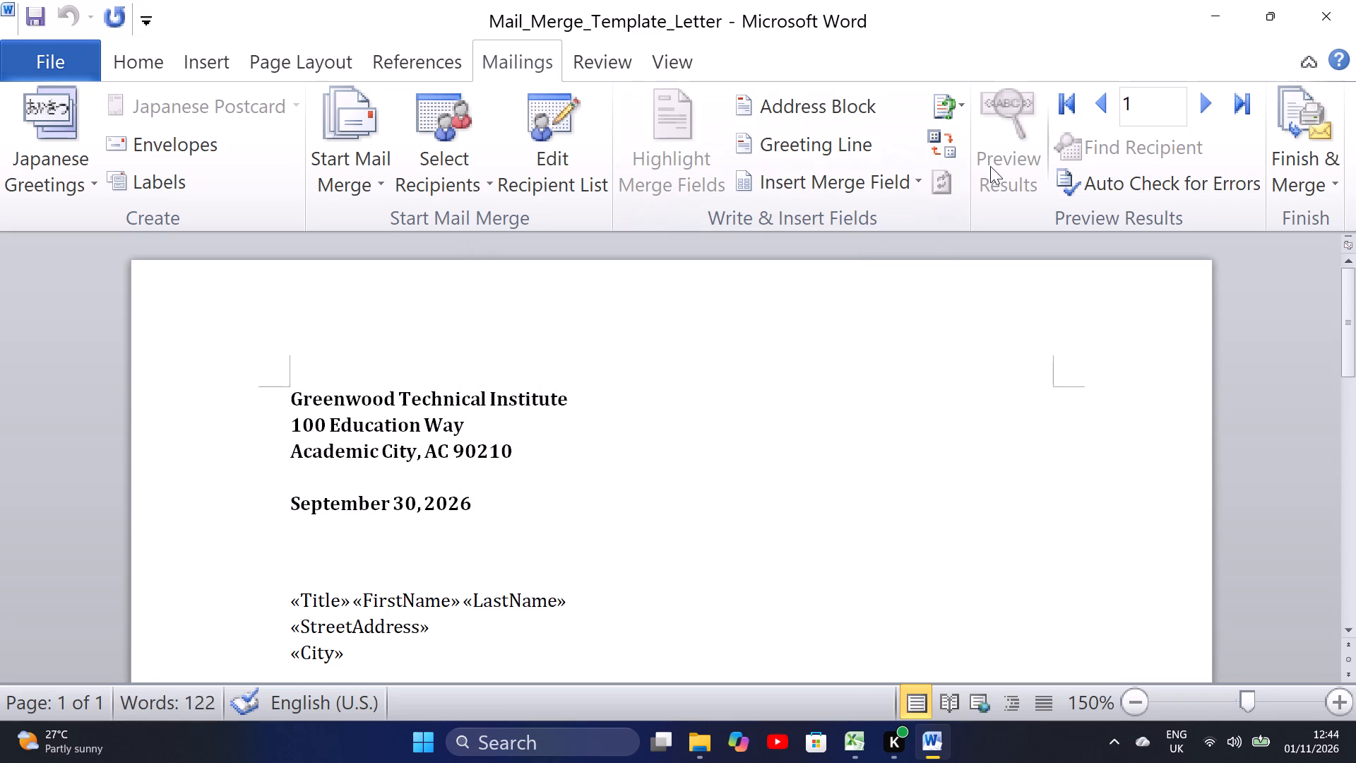
Try to preview the merge results and look through the template letter's merge fields.
left_click(996, 153)
scroll(691, 367, "down", 2)
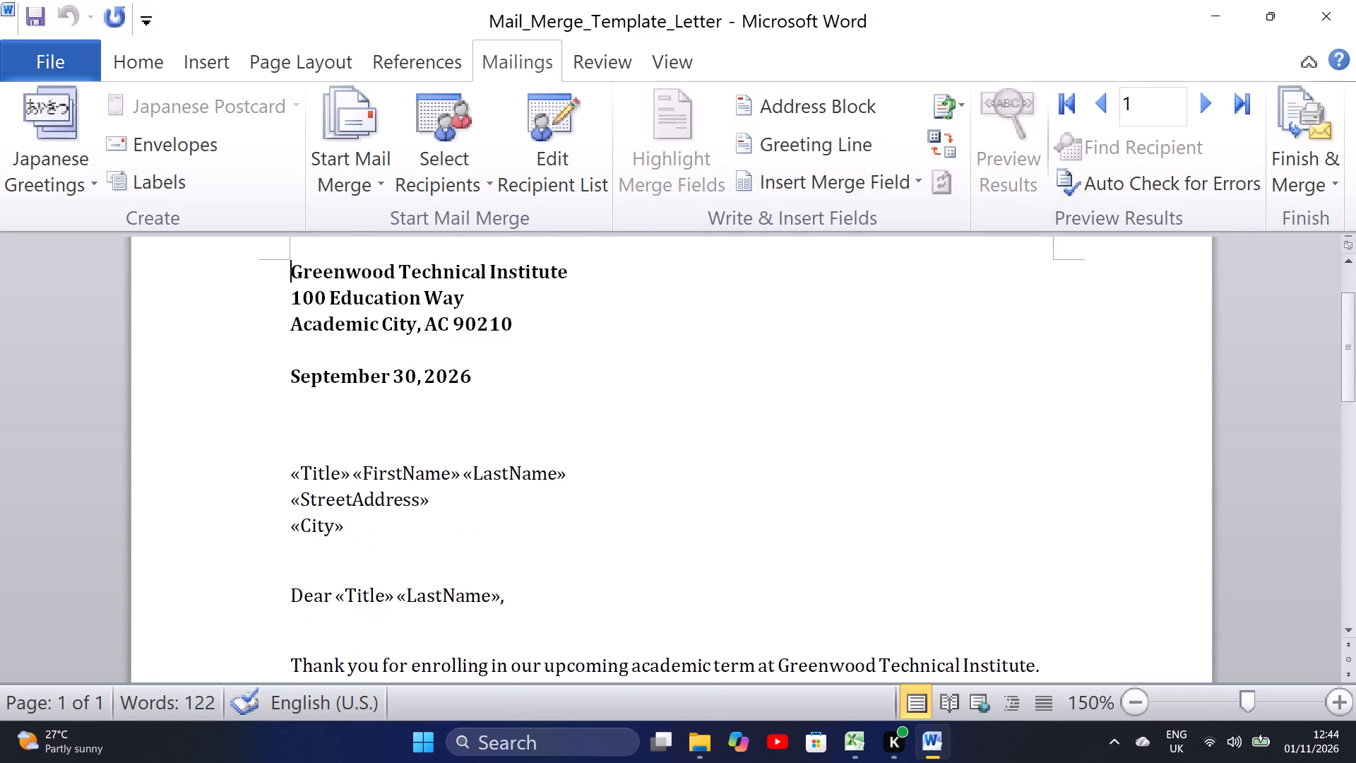
scroll(691, 367, "down", 1)
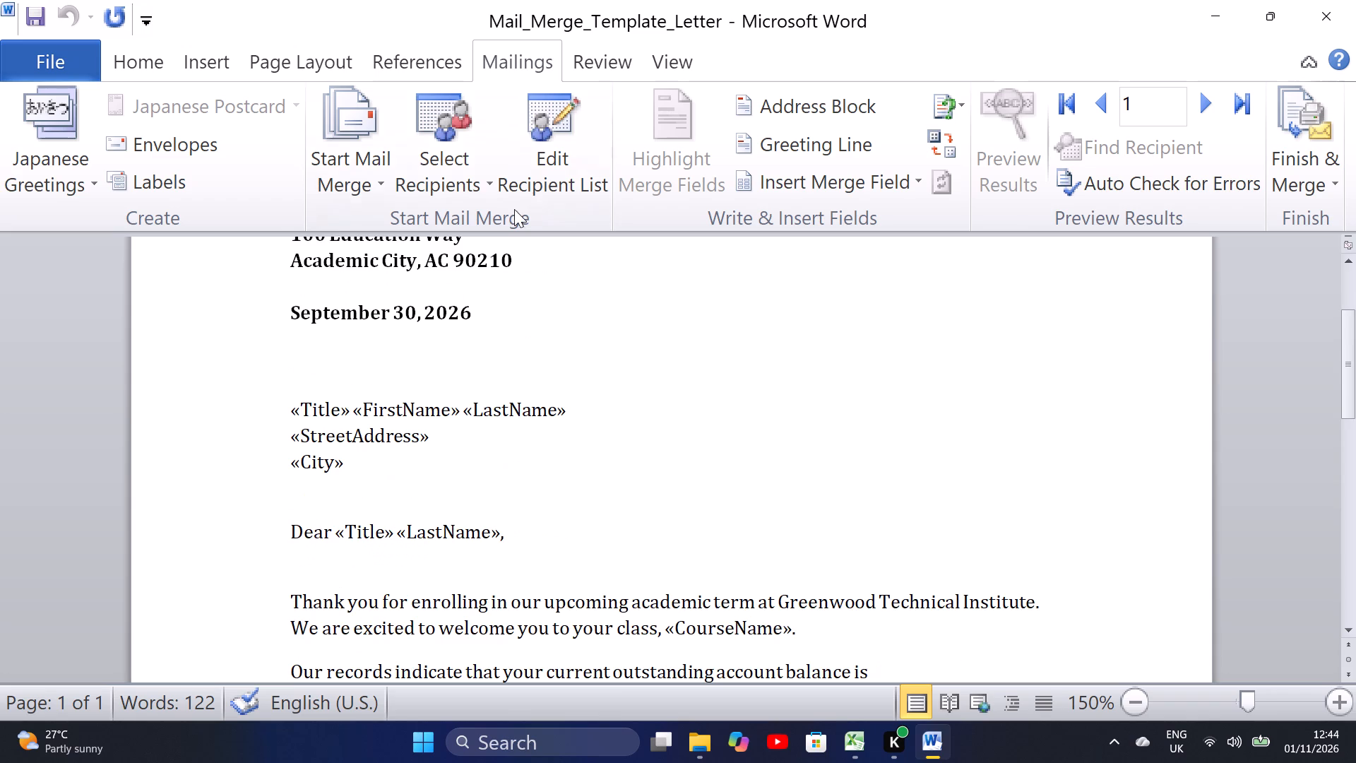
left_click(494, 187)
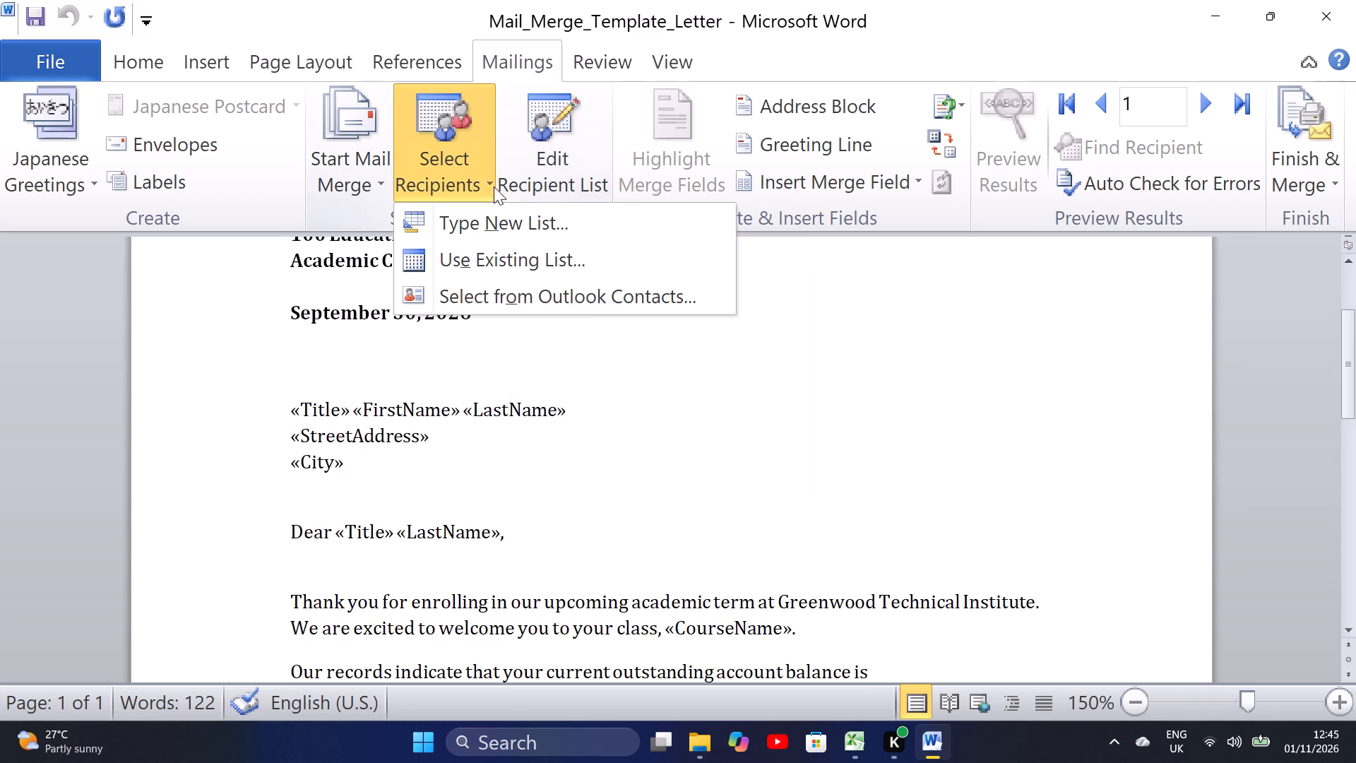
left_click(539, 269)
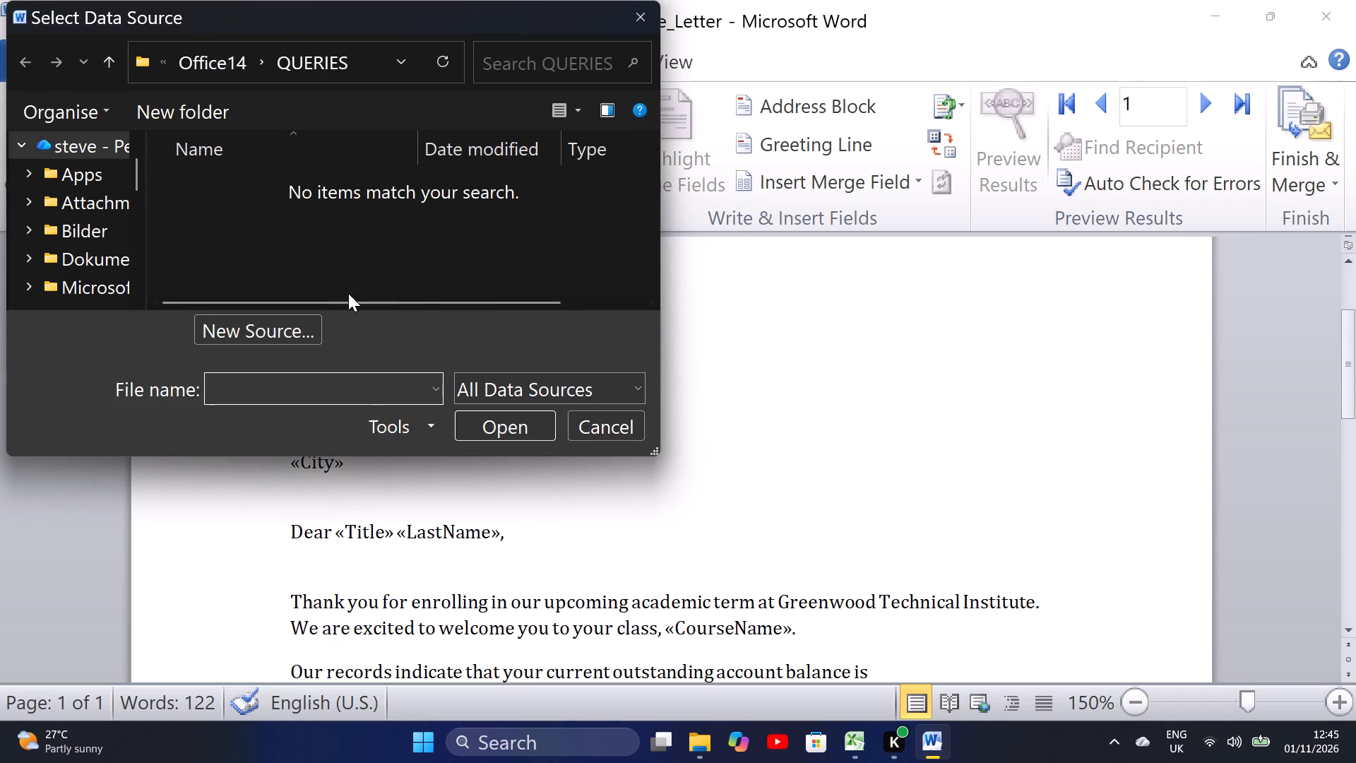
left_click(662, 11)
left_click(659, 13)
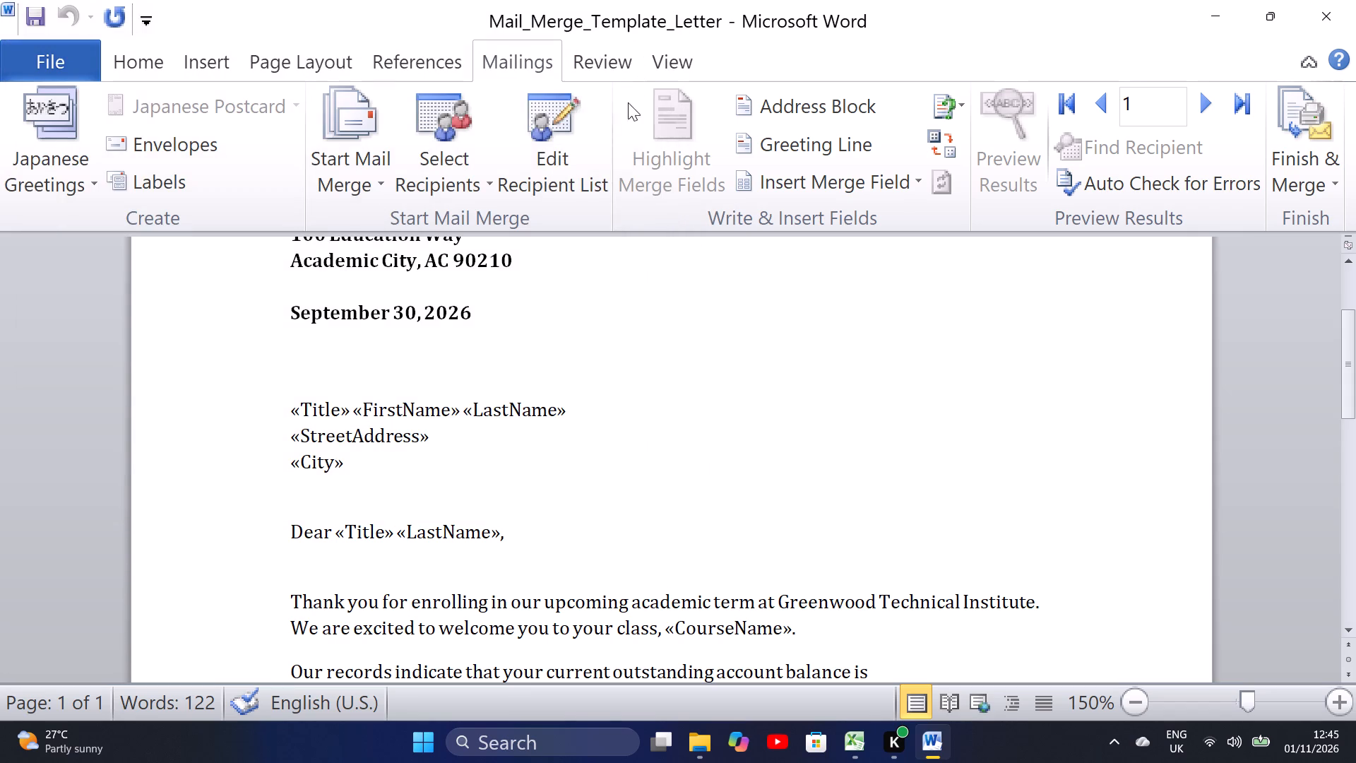
Open the mail merge recipient list to check the records from the data source.
left_click(564, 168)
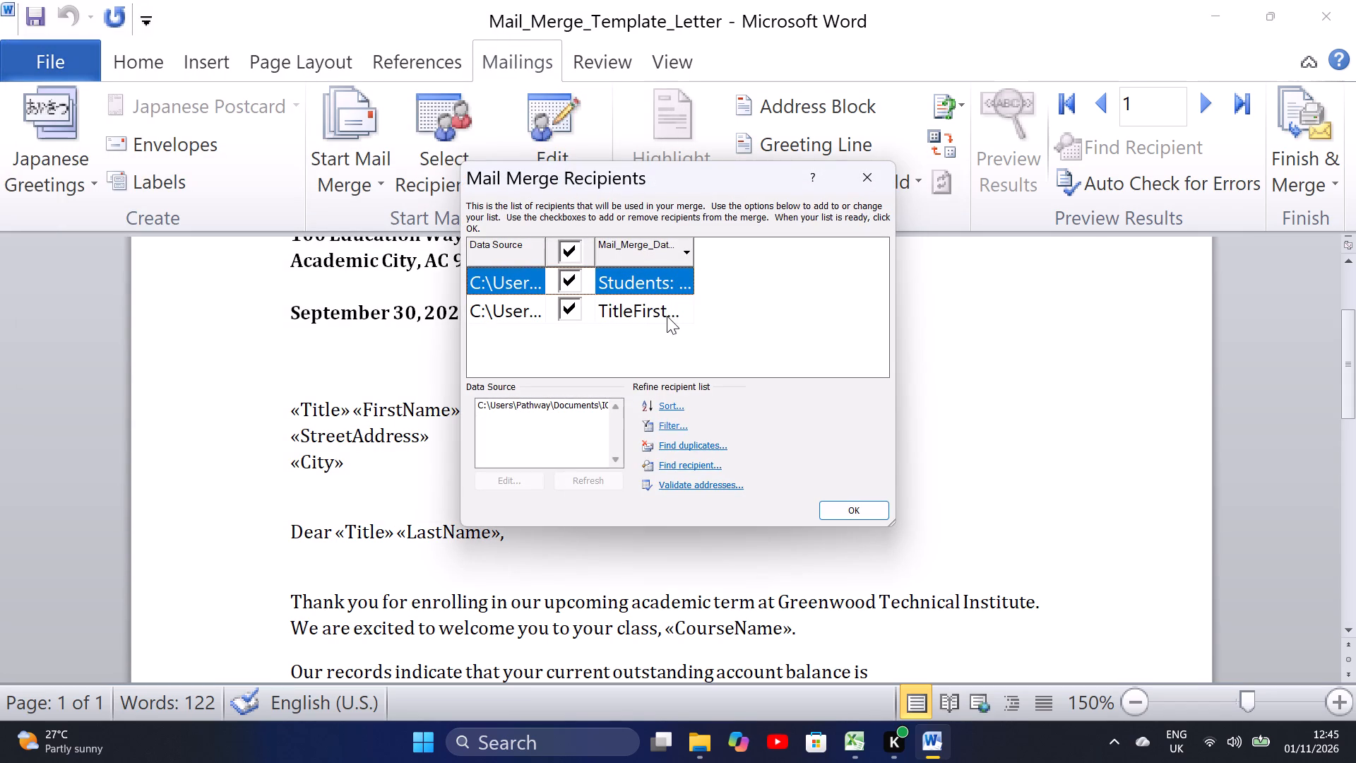
Sort the merge recipients ascending by the Mail_Merge_Data_Source column, accepting the (none) and (enter) delimiters.
left_click(690, 256)
left_click(691, 256)
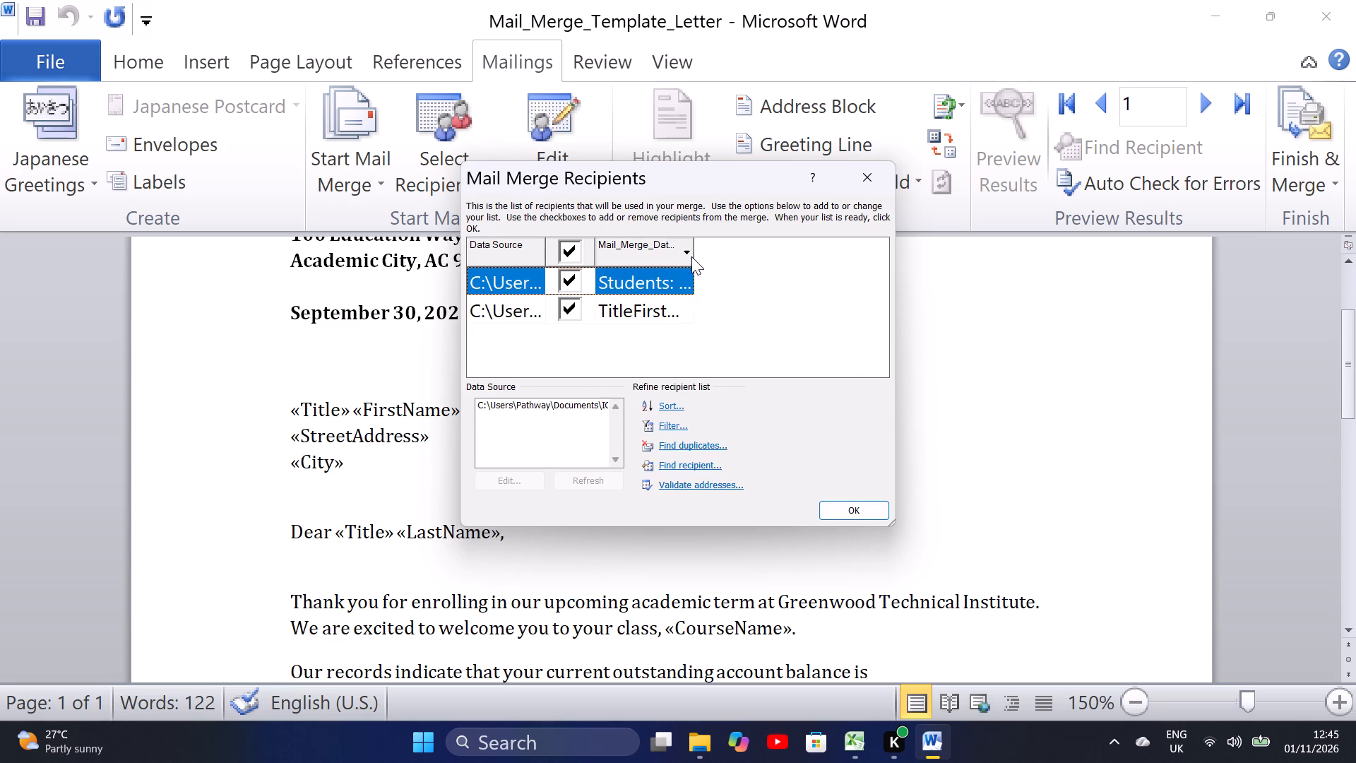
left_click(694, 254)
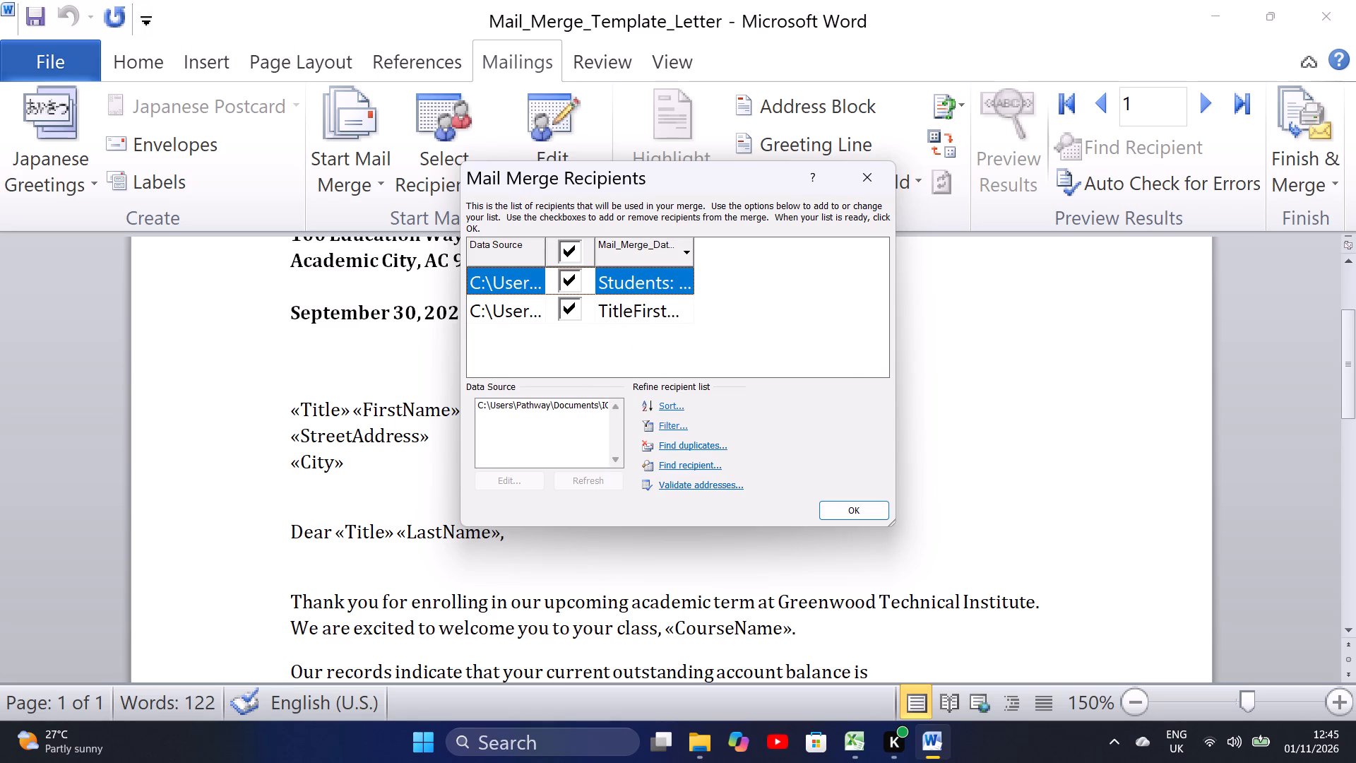
left_click(693, 259)
left_click(688, 259)
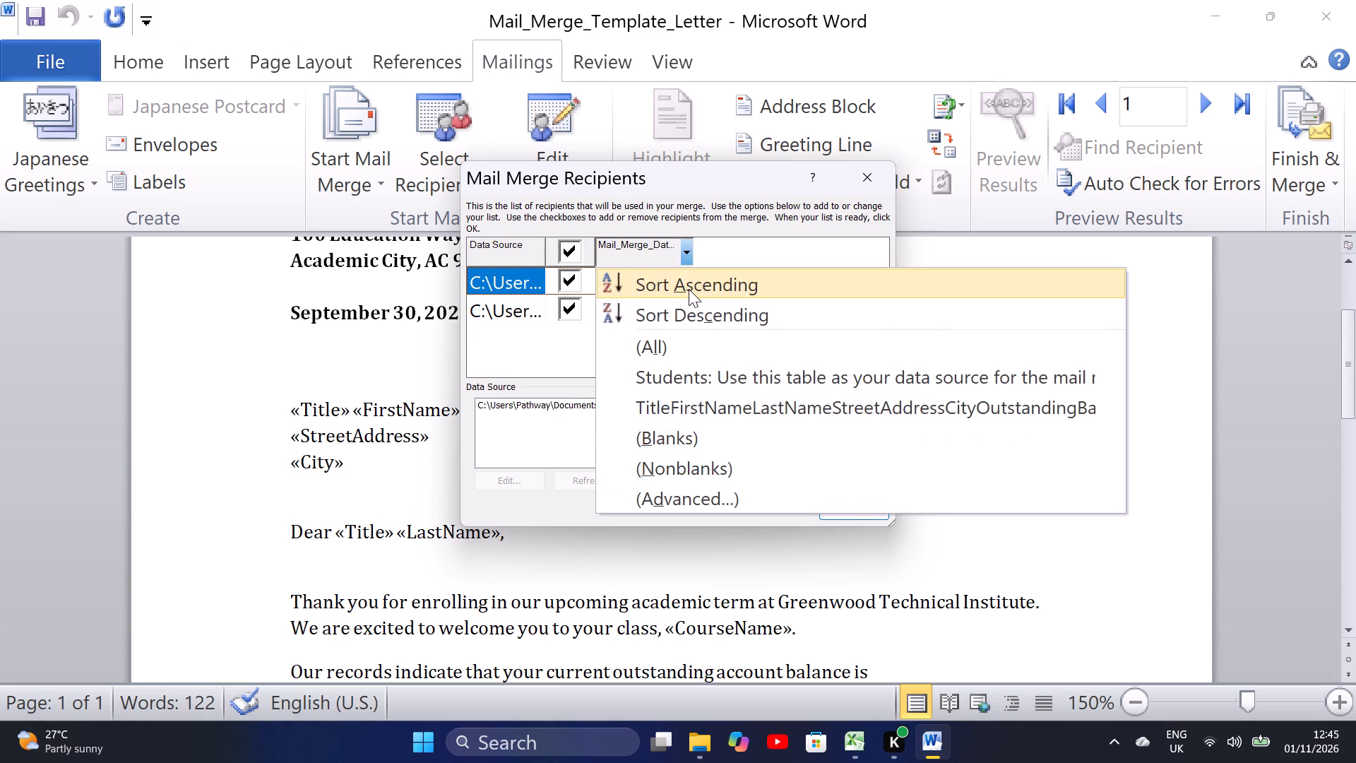
left_click(689, 289)
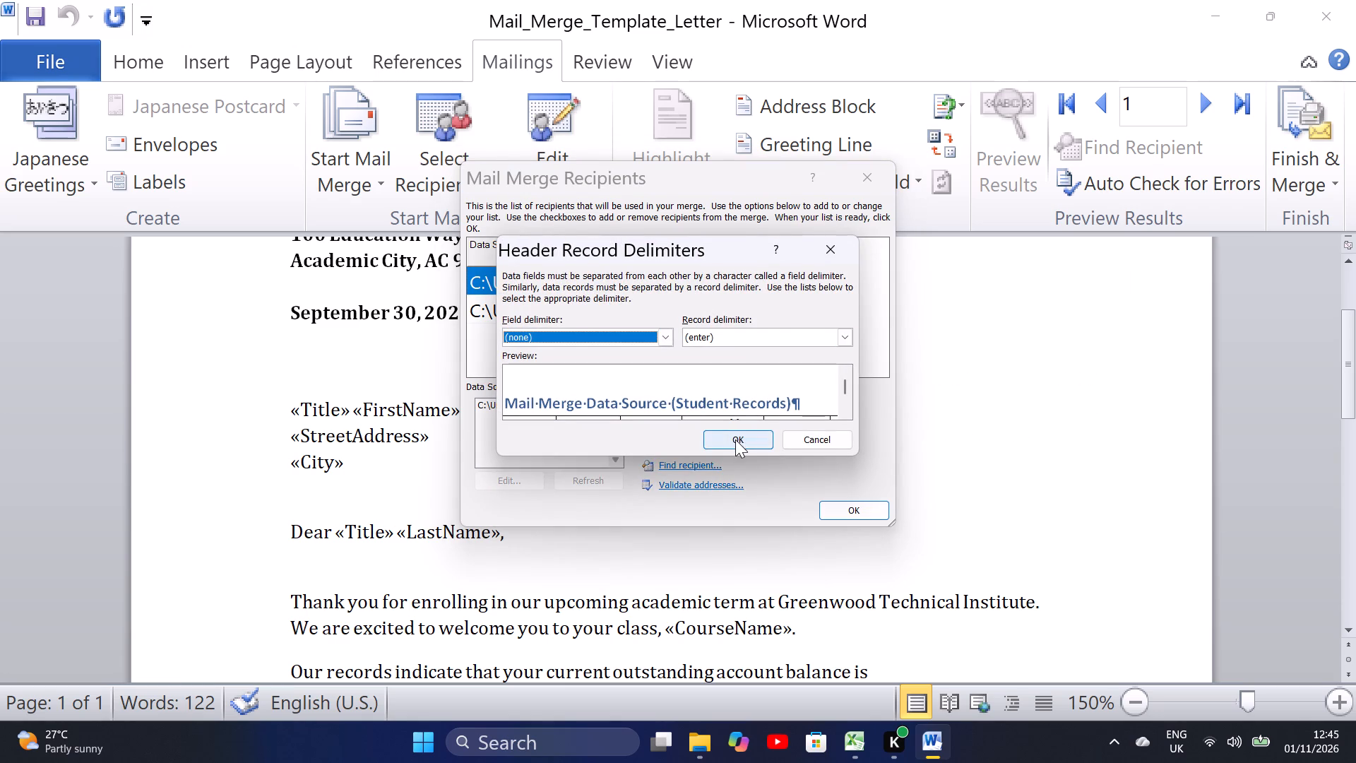
left_click(735, 439)
Filter the recipient column by (All) and accept the recipient list with the (none) and (enter) delimiters.
left_click(686, 252)
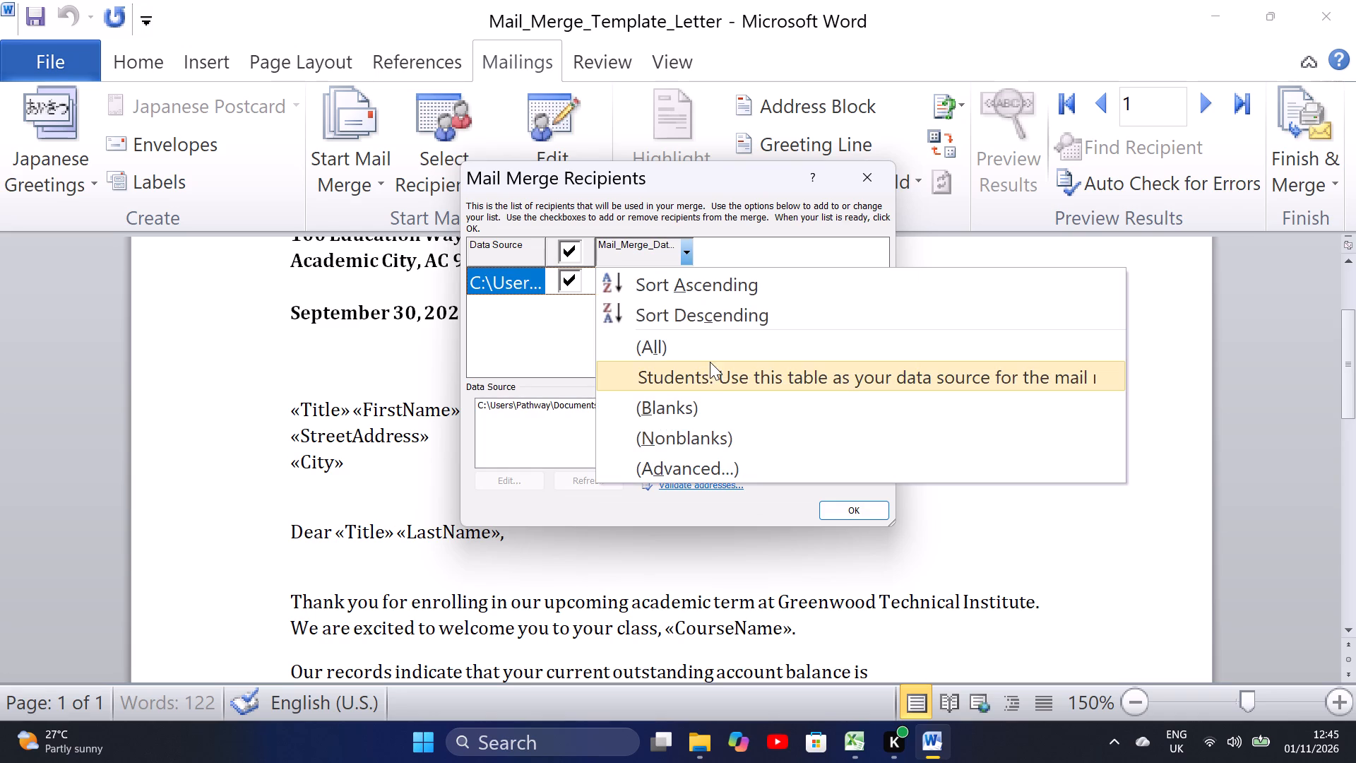
scroll(715, 380, "down", 4)
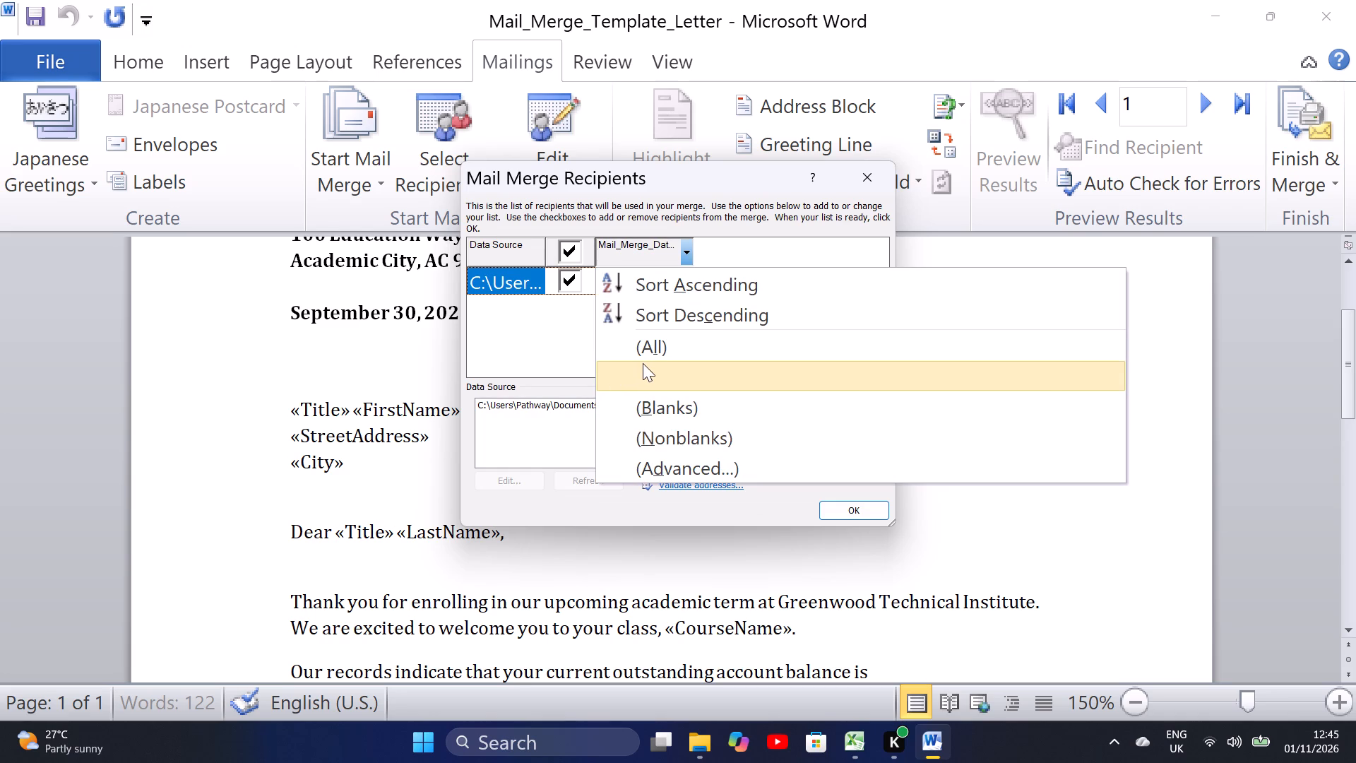
left_click(659, 350)
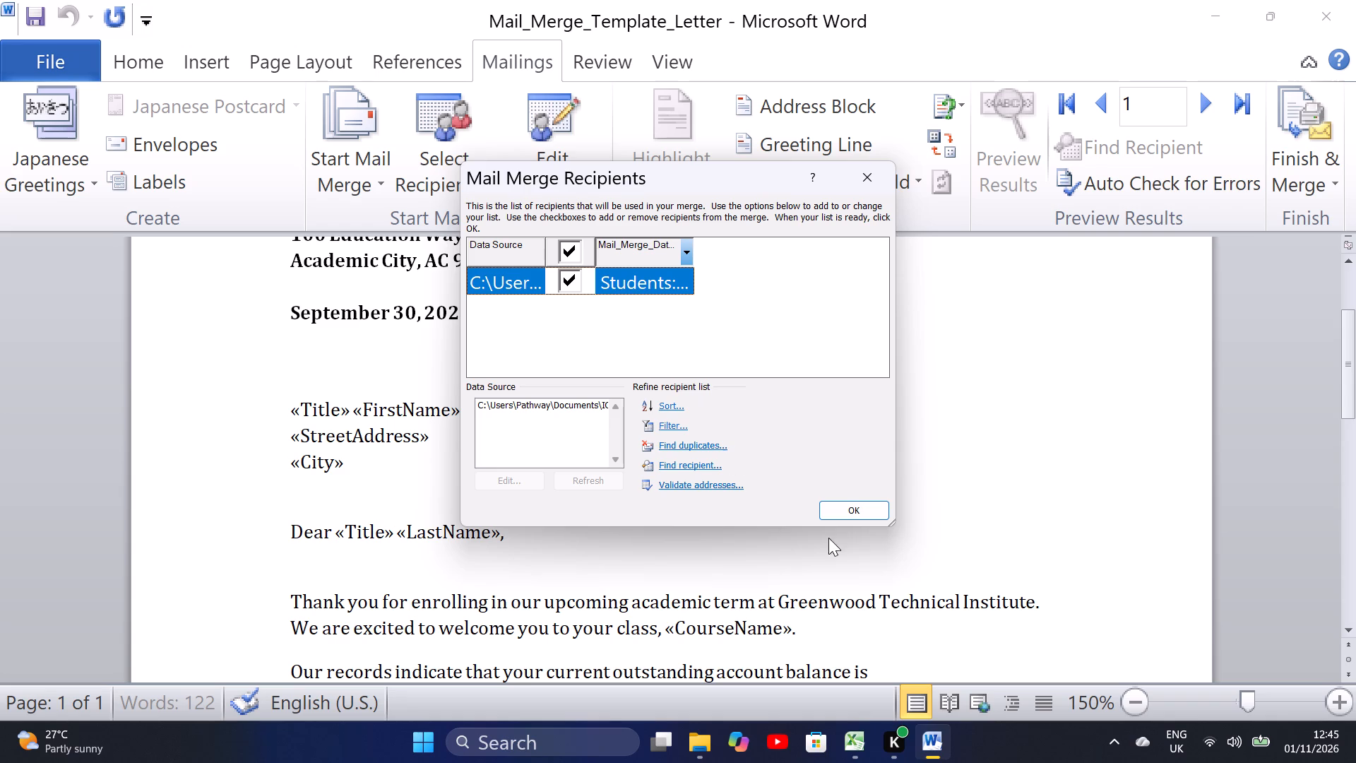
left_click(858, 521)
left_click(864, 511)
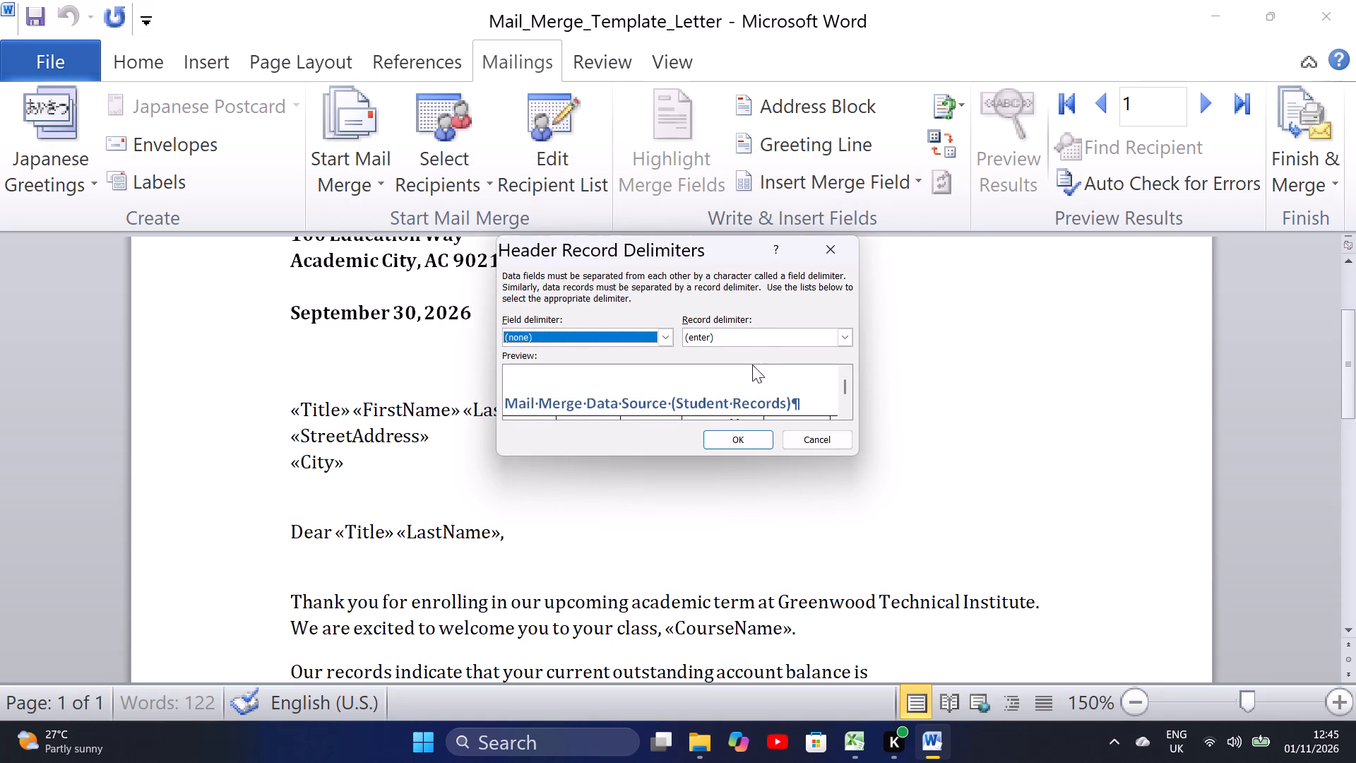
left_click(734, 440)
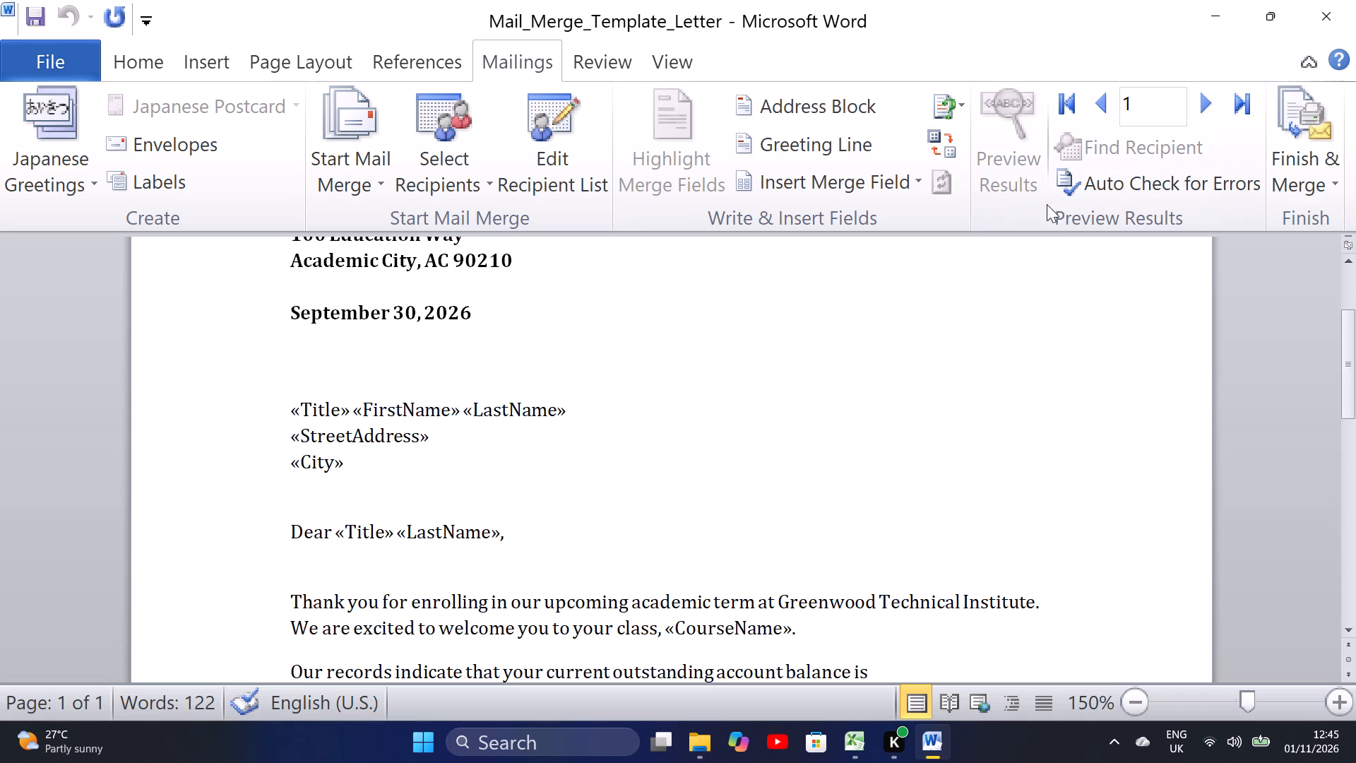
Run the merge error check with the option to complete the merge, pausing to report each error as it occurs.
left_click(1076, 174)
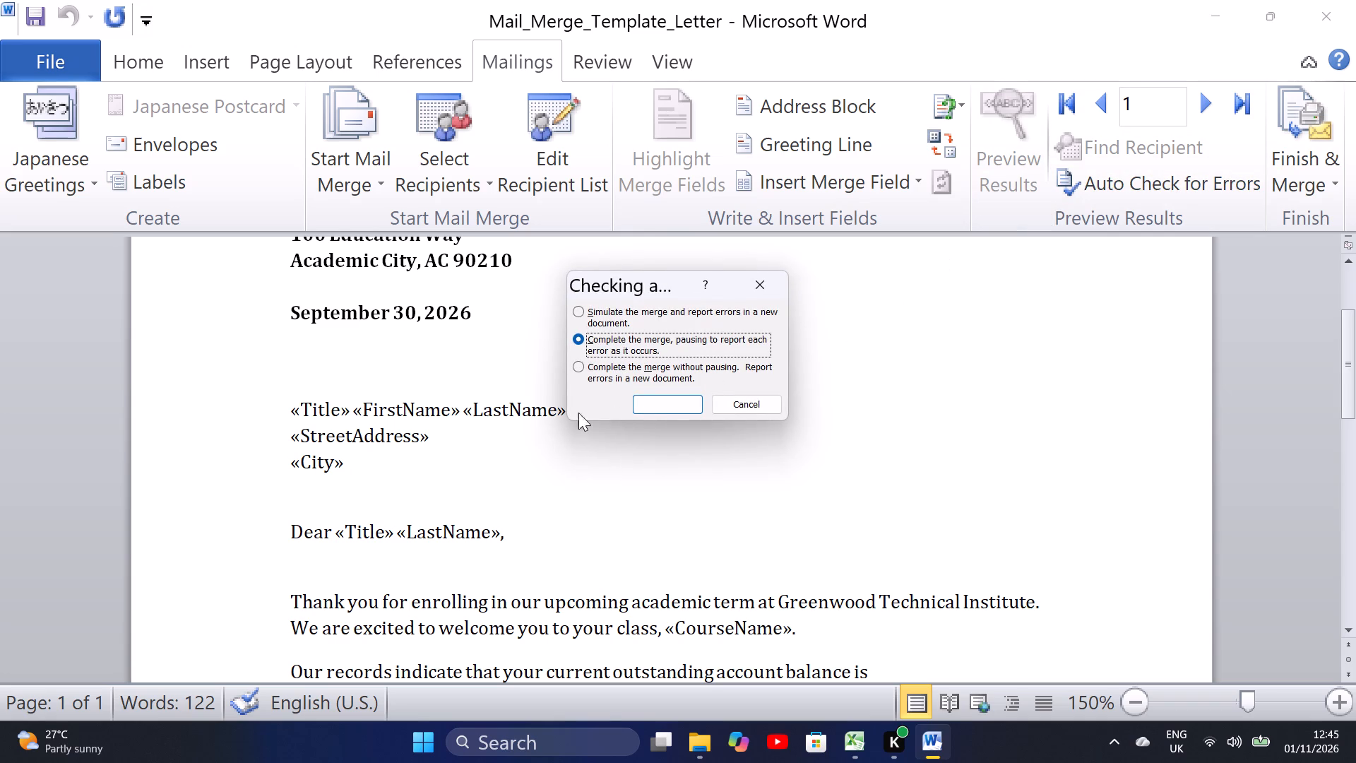
left_click(646, 398)
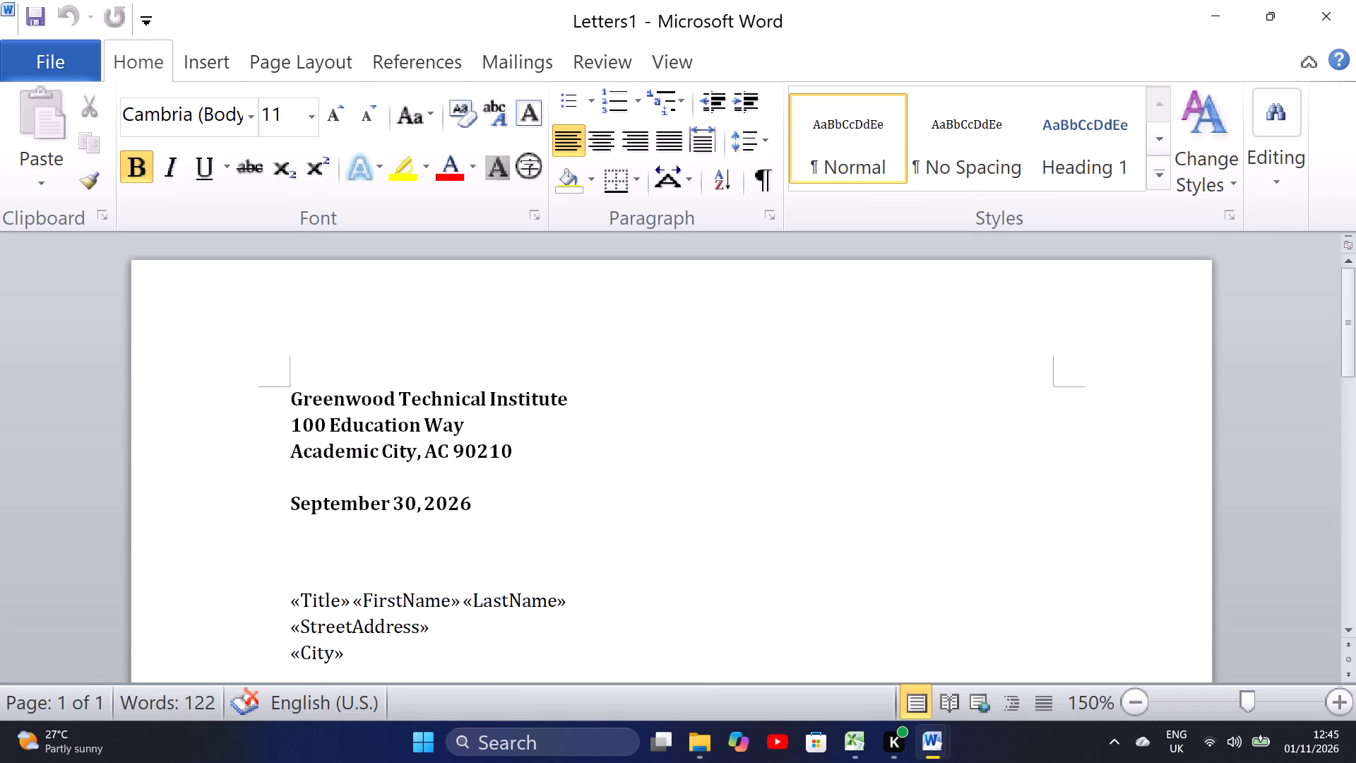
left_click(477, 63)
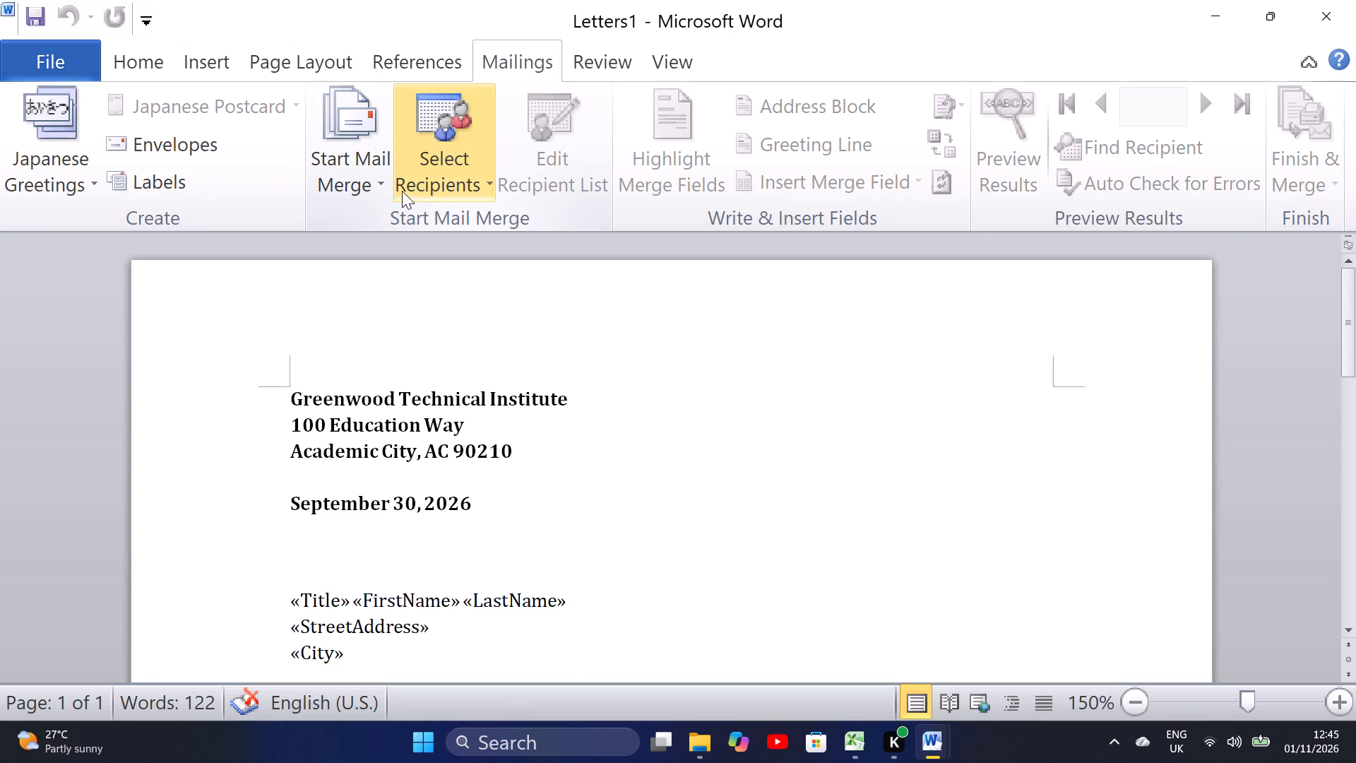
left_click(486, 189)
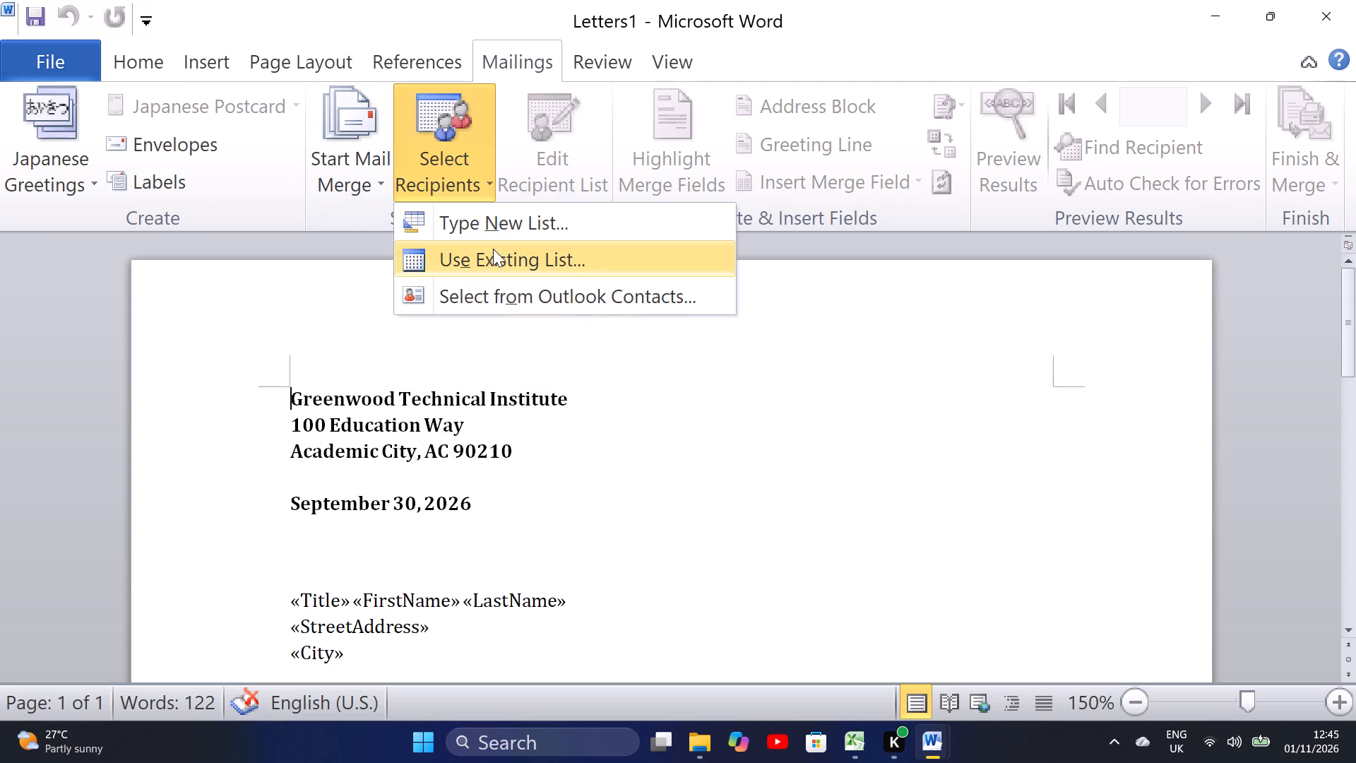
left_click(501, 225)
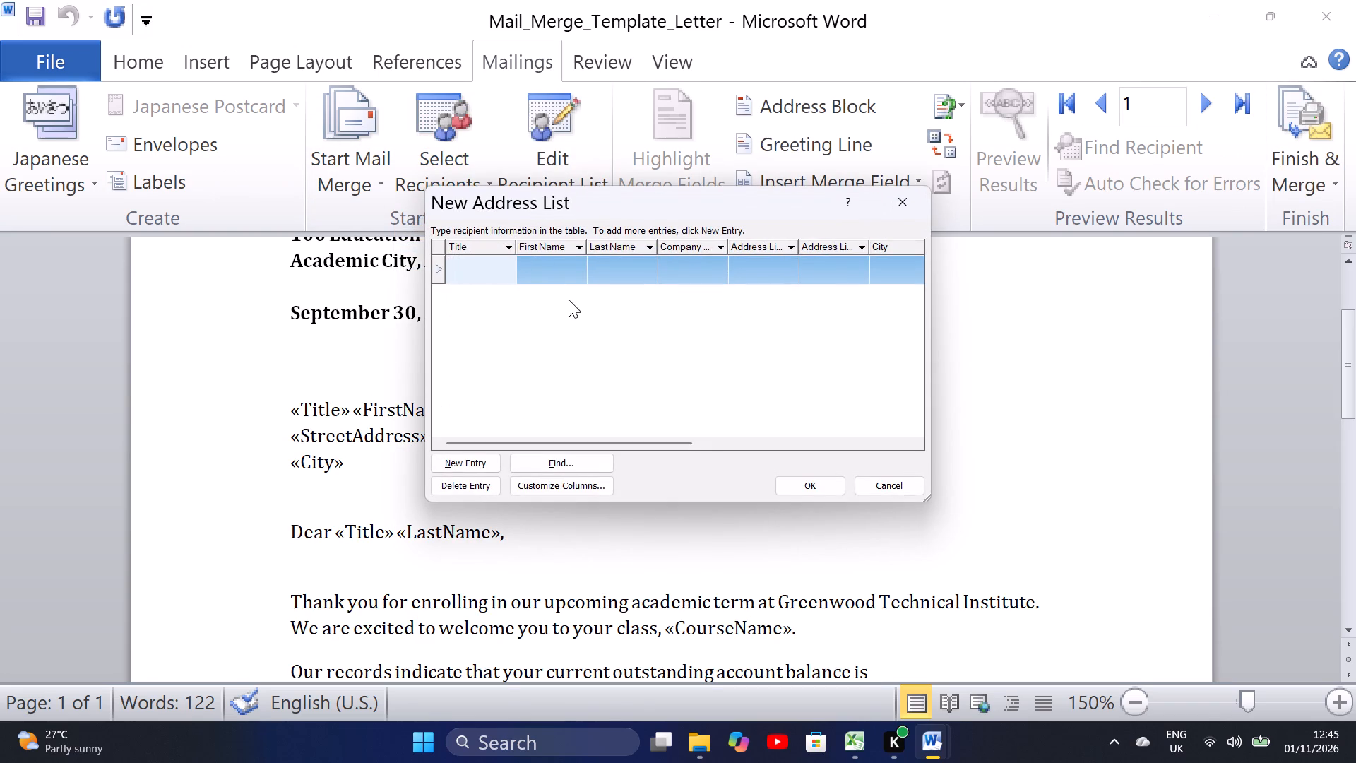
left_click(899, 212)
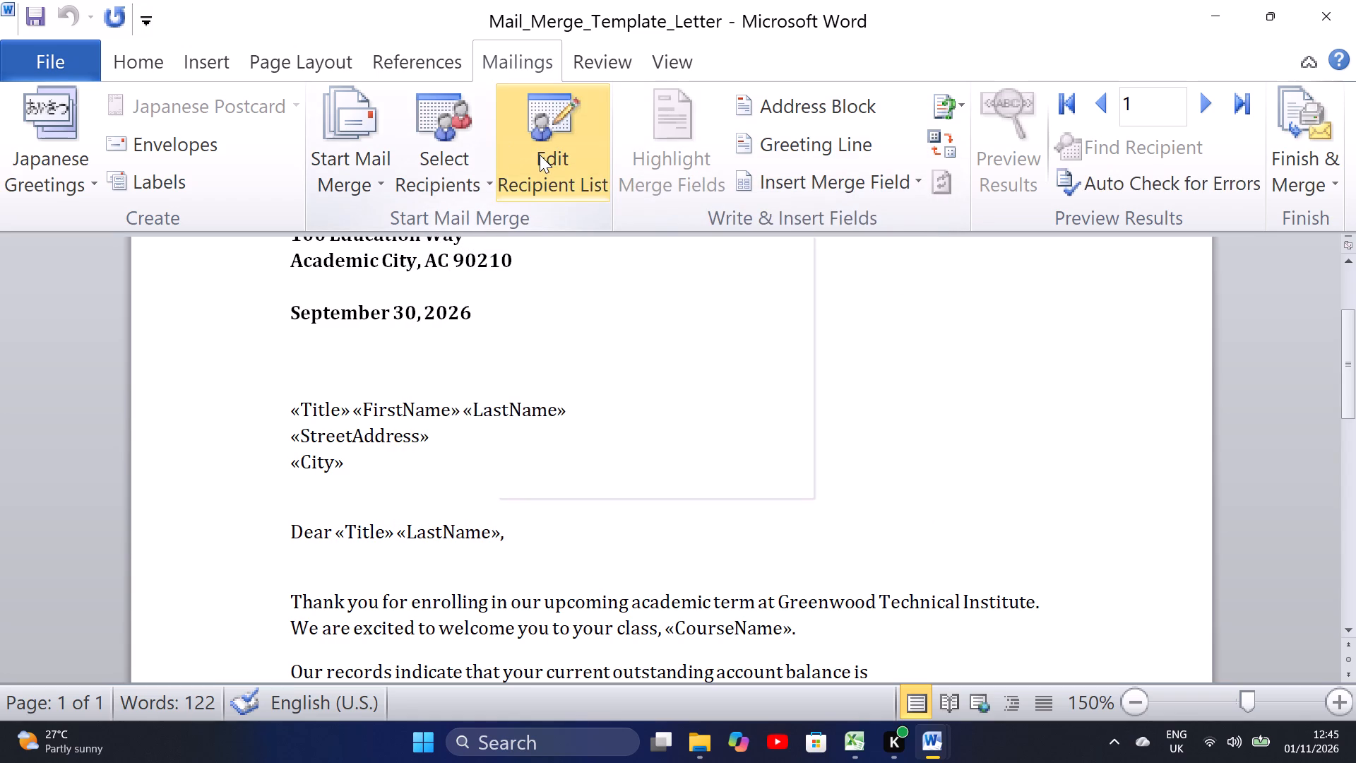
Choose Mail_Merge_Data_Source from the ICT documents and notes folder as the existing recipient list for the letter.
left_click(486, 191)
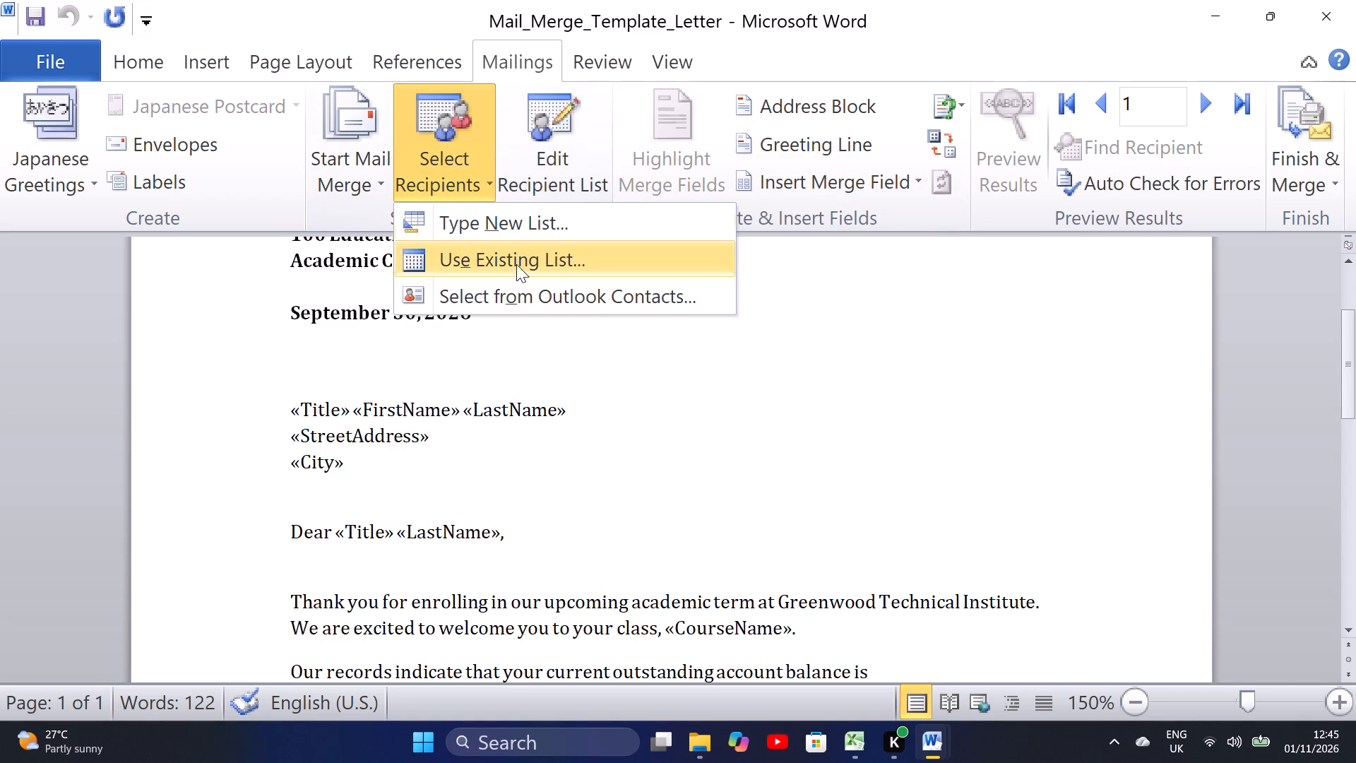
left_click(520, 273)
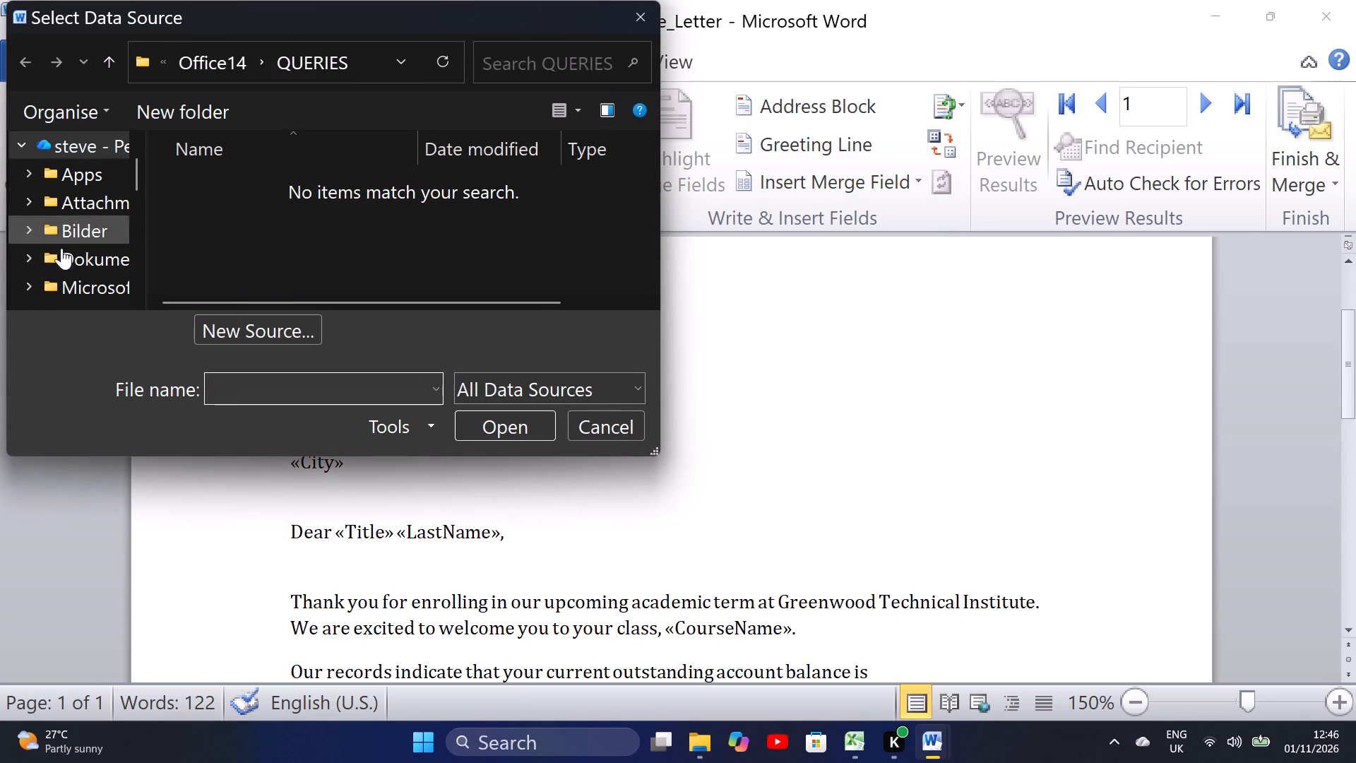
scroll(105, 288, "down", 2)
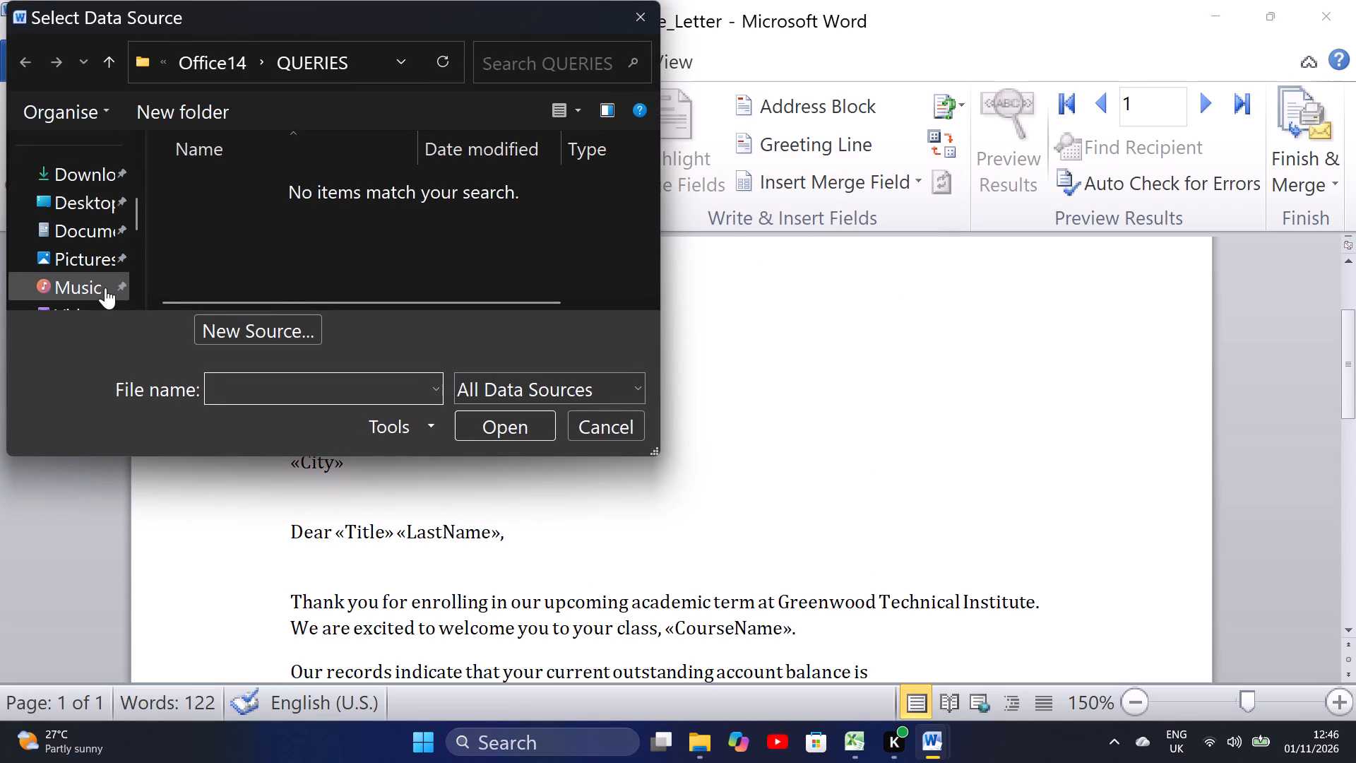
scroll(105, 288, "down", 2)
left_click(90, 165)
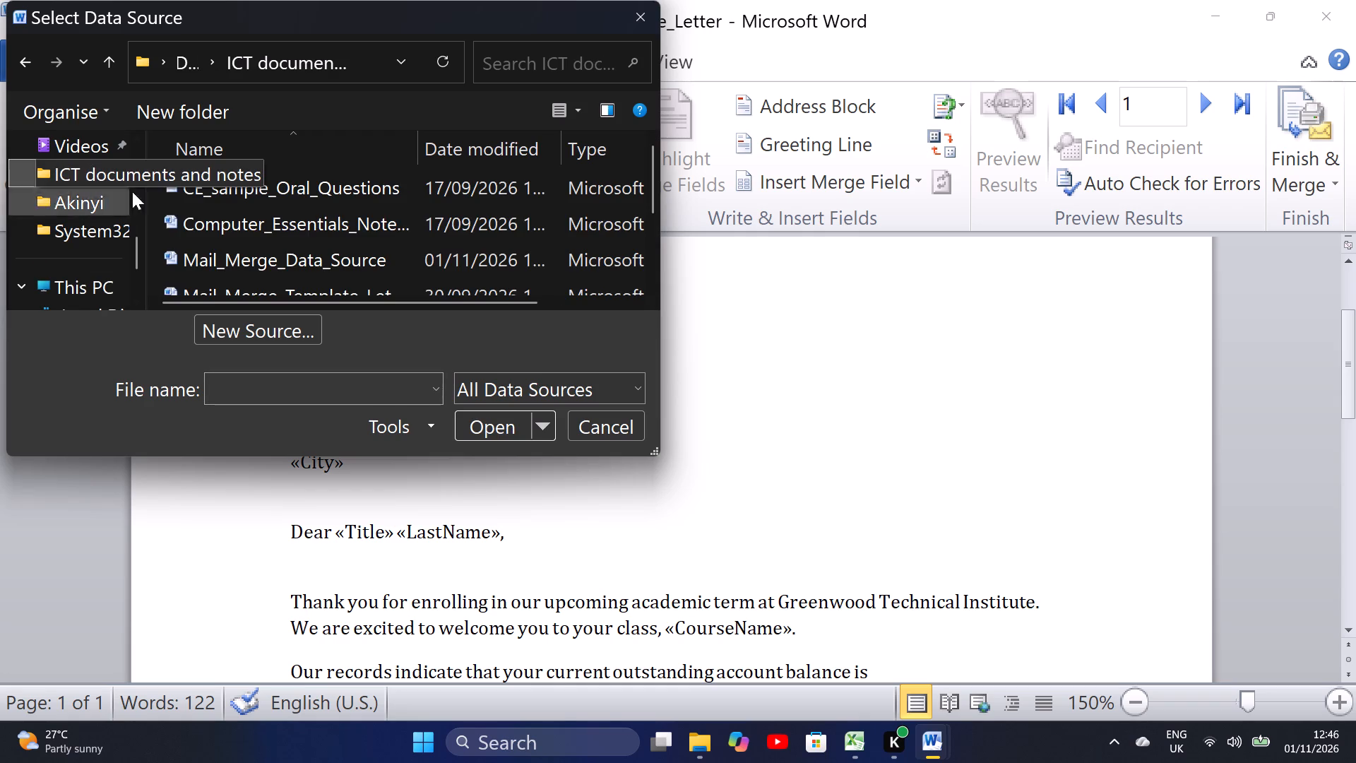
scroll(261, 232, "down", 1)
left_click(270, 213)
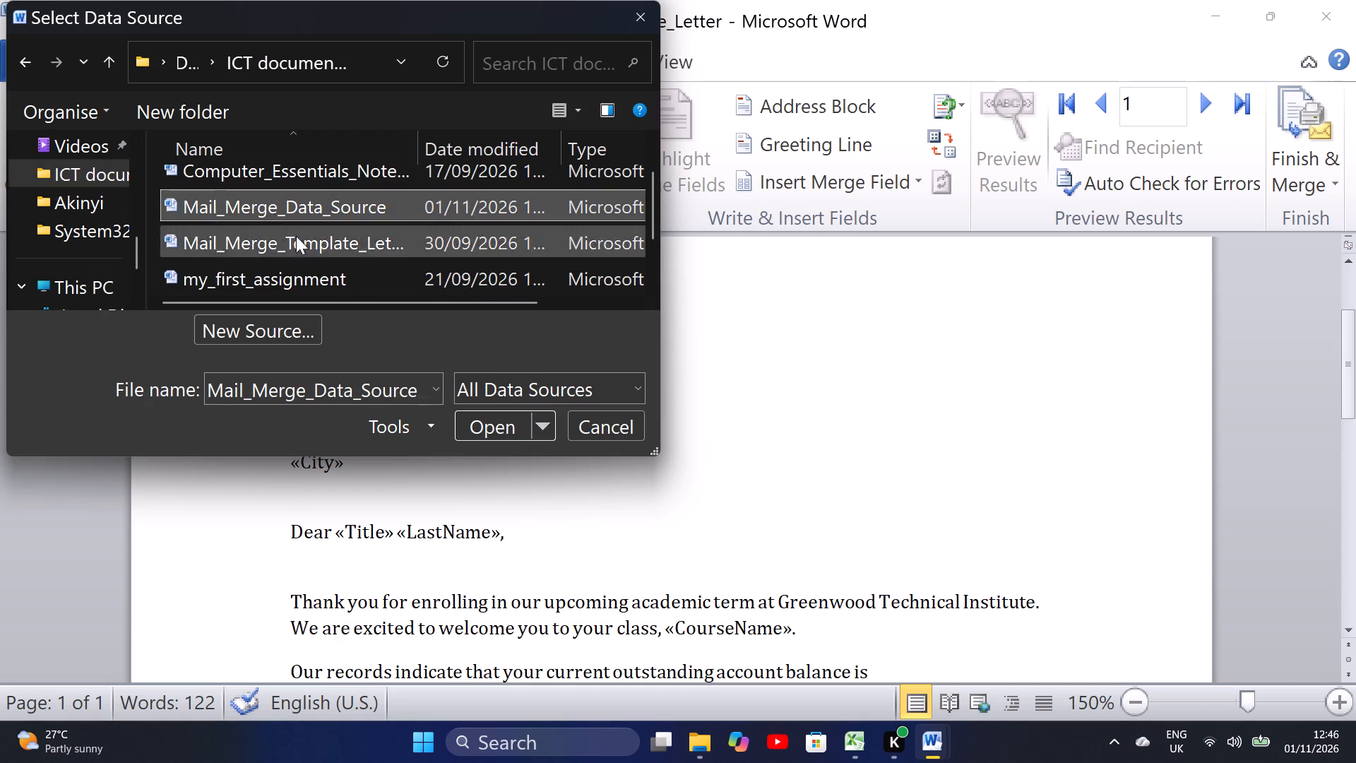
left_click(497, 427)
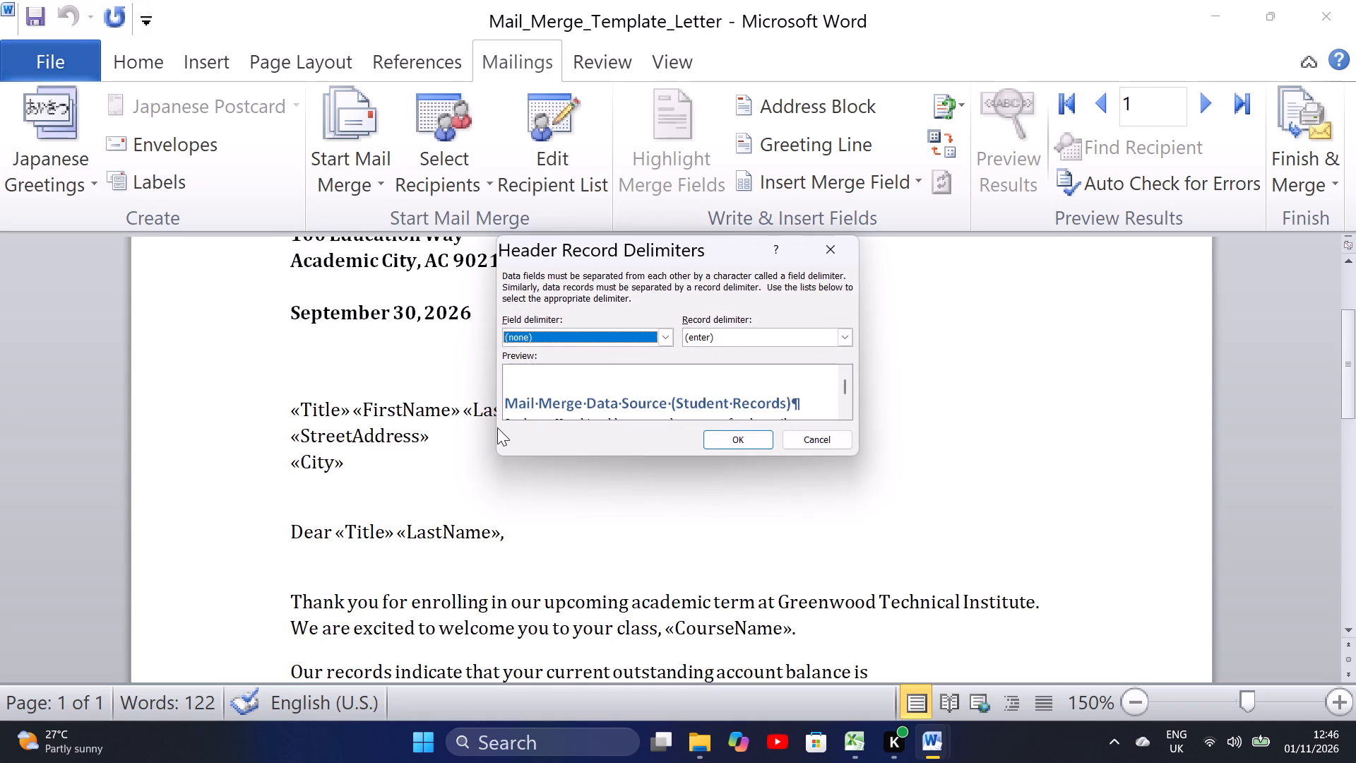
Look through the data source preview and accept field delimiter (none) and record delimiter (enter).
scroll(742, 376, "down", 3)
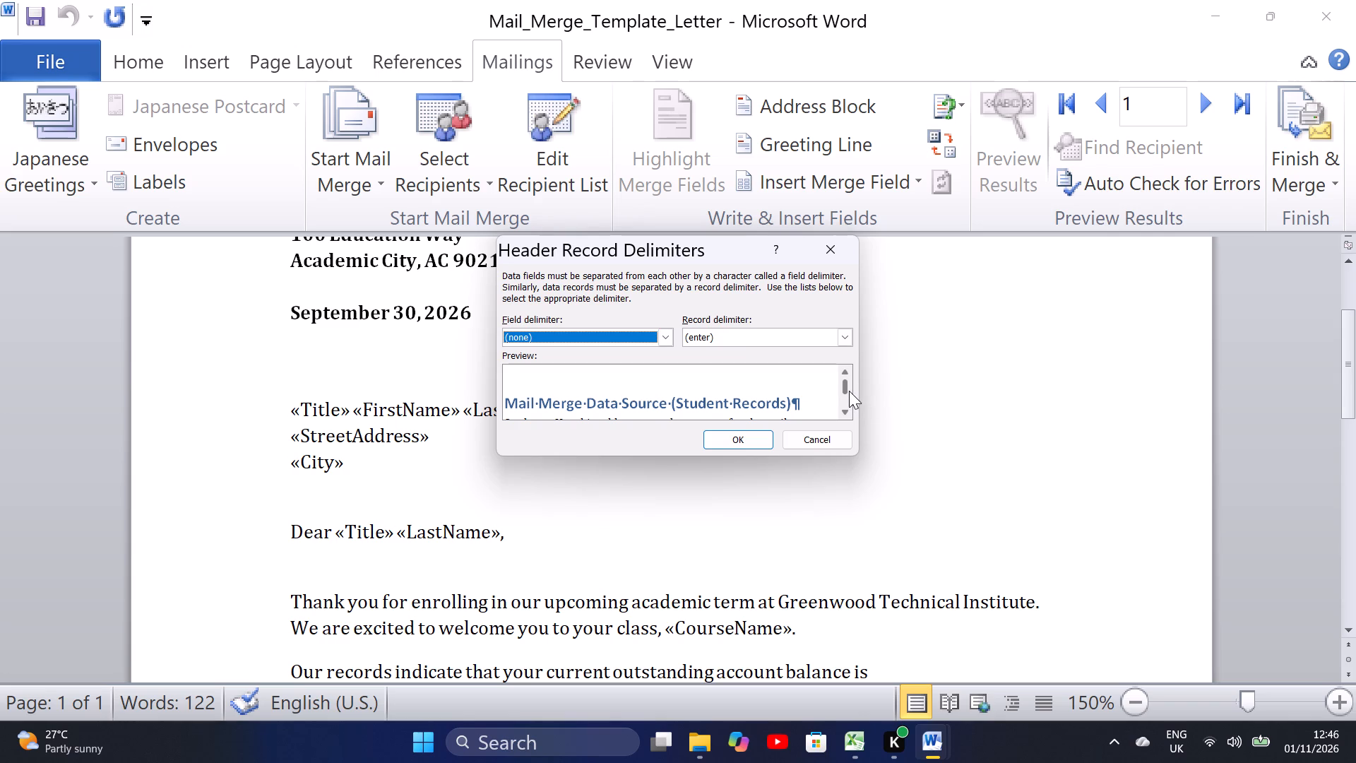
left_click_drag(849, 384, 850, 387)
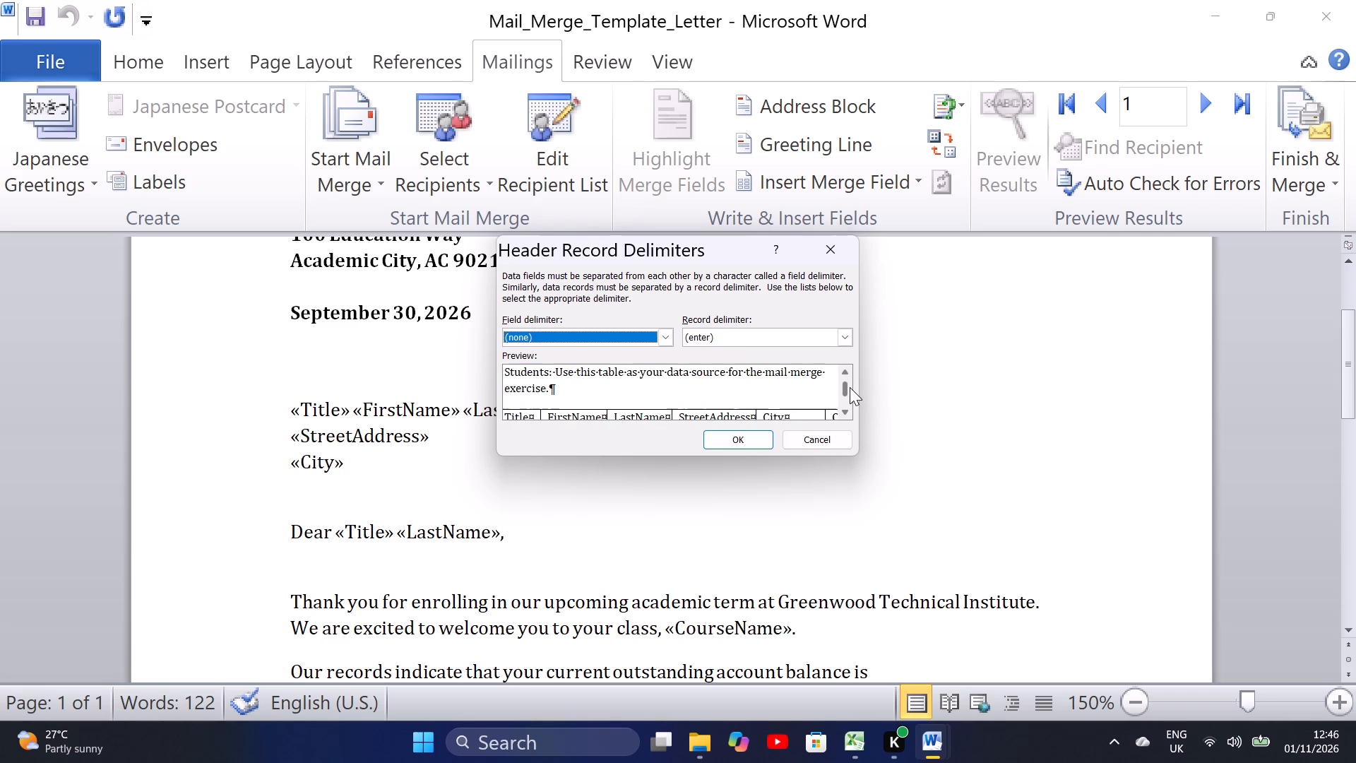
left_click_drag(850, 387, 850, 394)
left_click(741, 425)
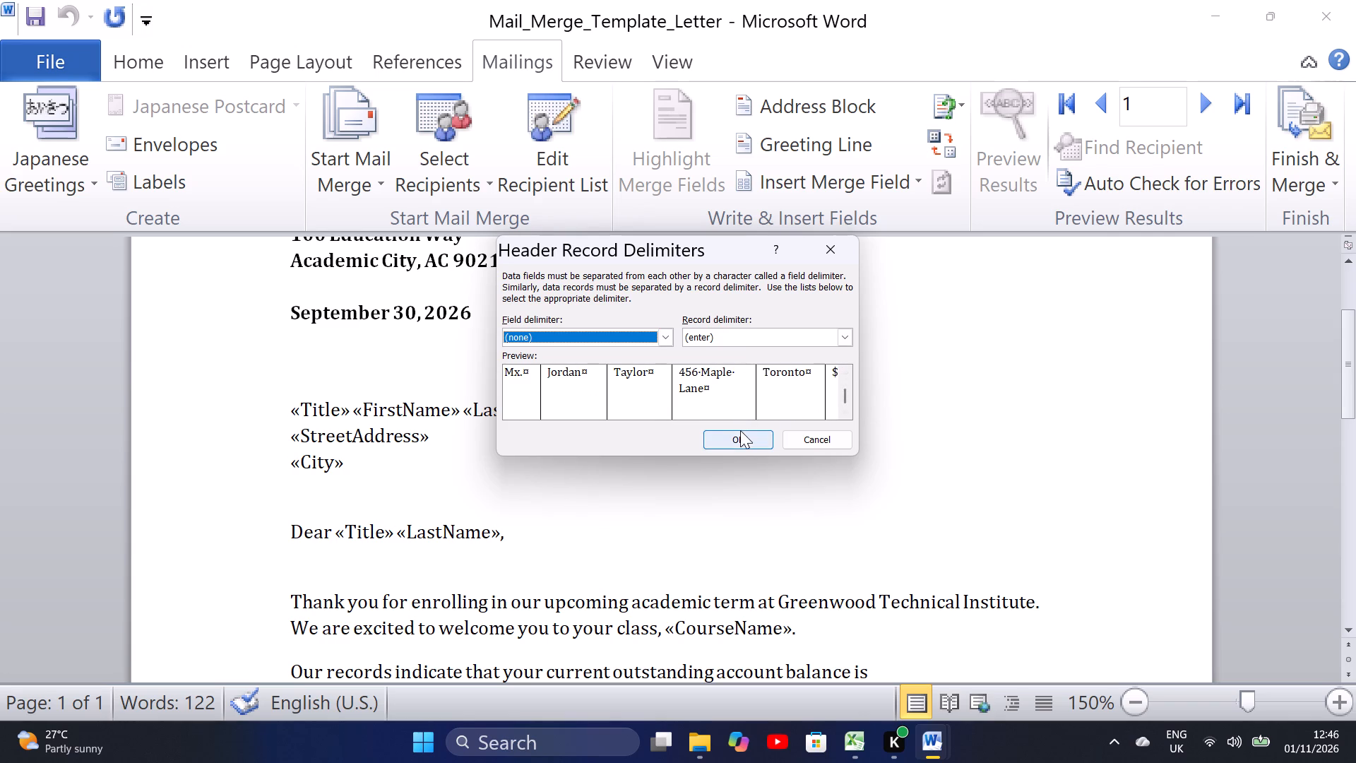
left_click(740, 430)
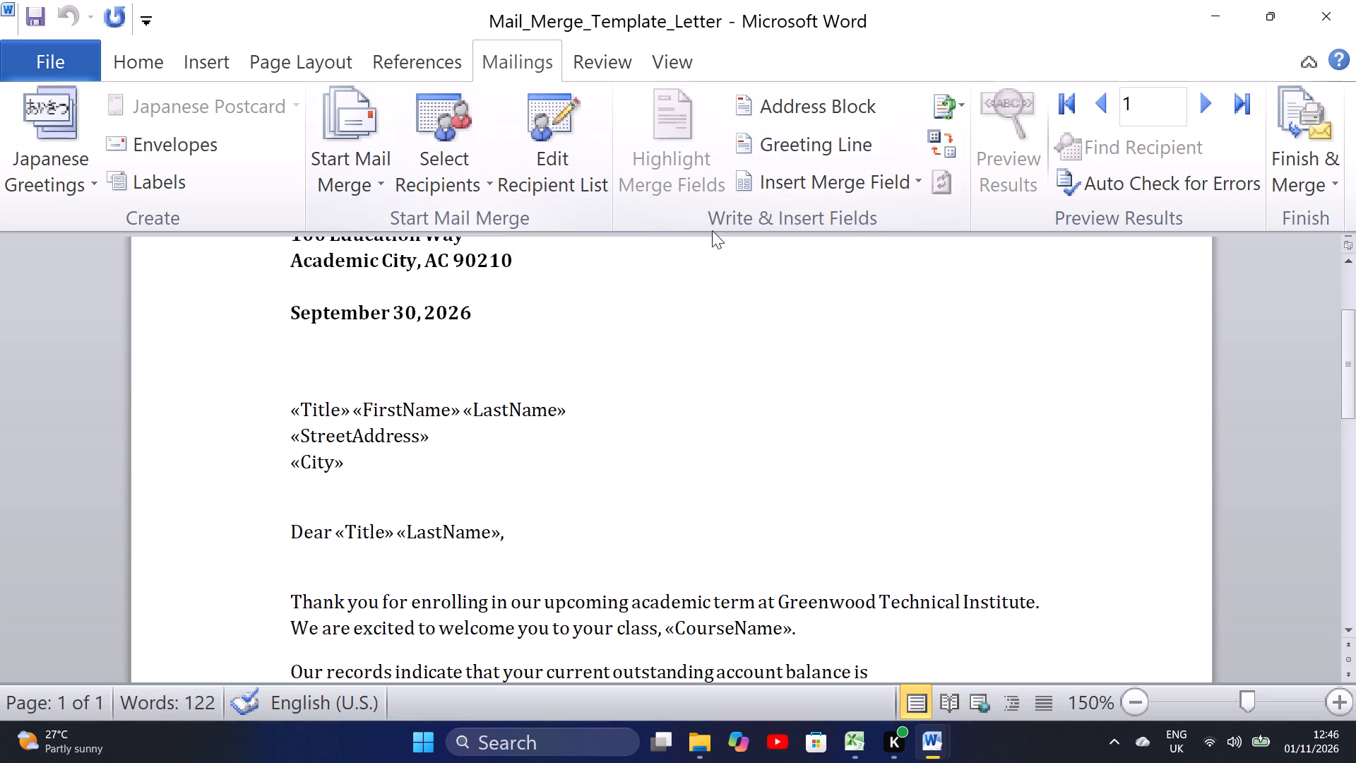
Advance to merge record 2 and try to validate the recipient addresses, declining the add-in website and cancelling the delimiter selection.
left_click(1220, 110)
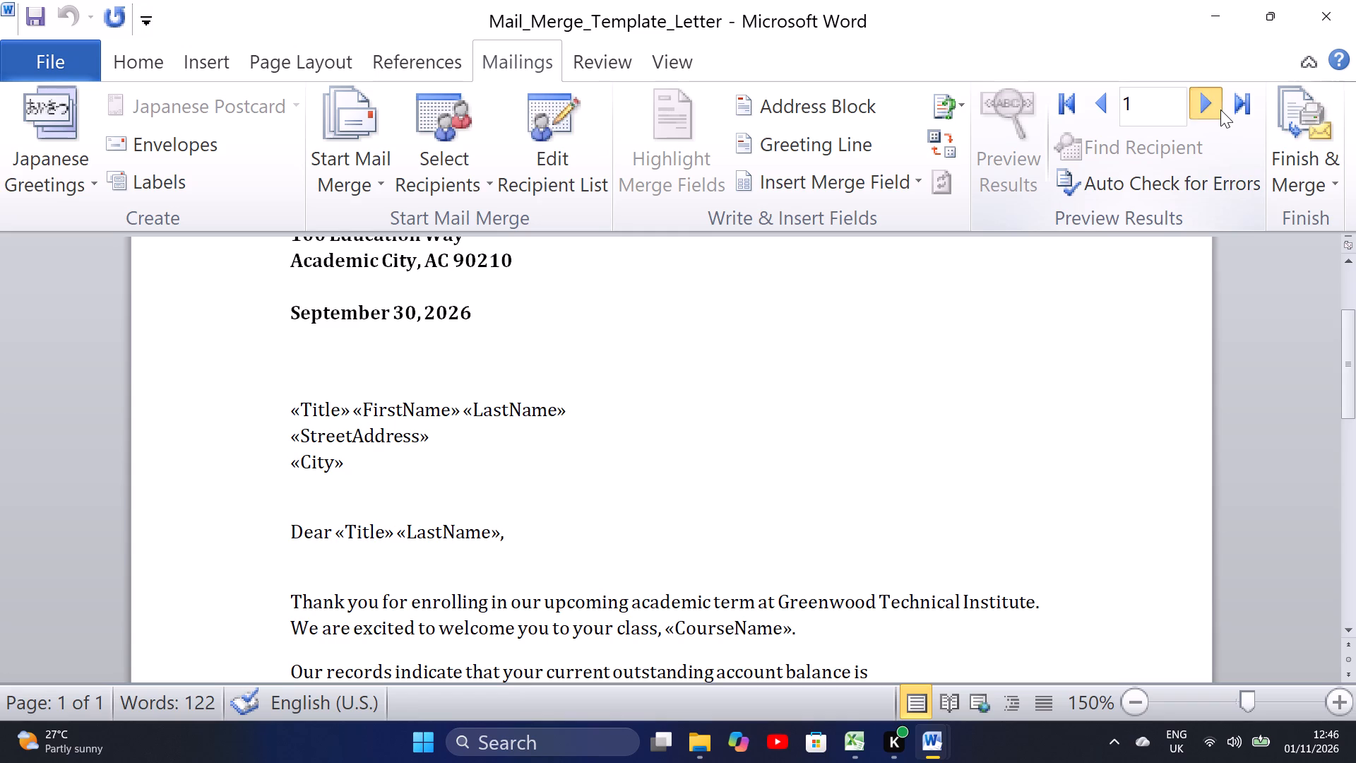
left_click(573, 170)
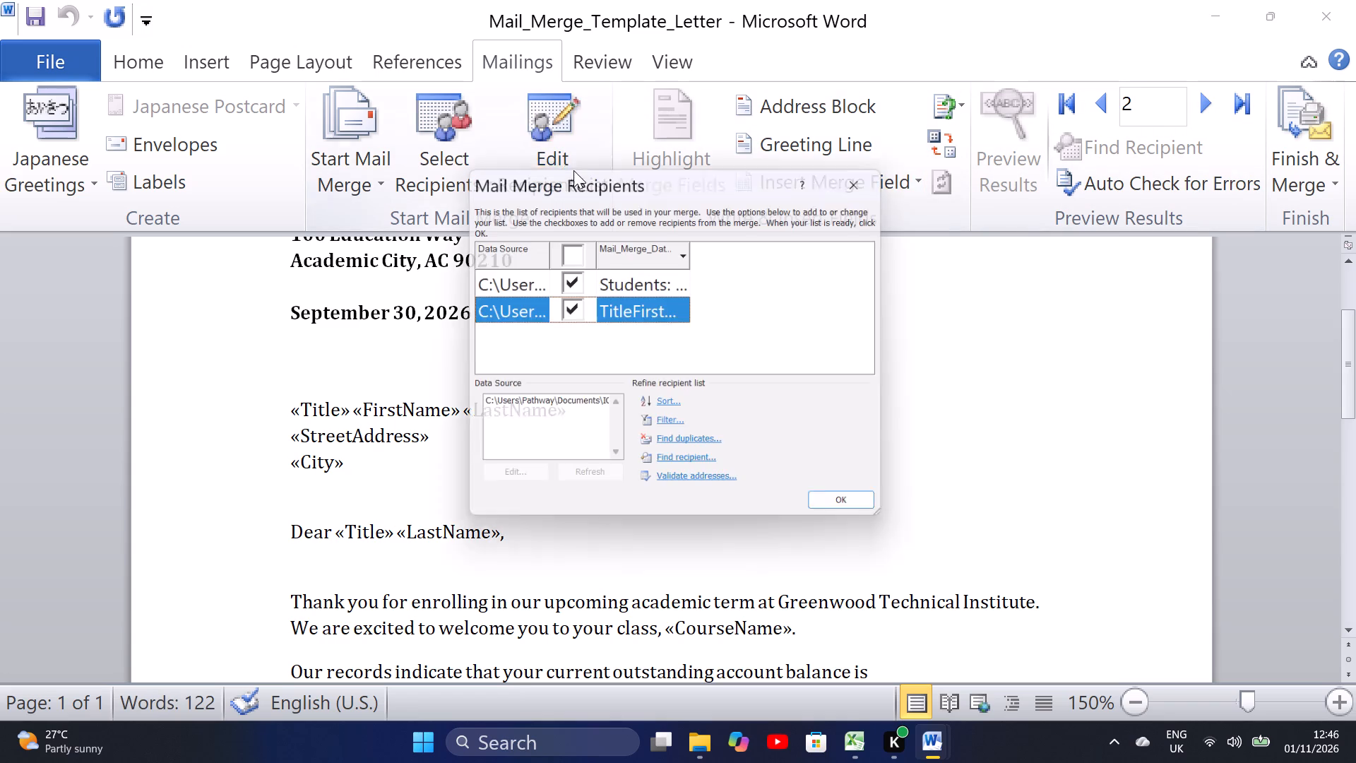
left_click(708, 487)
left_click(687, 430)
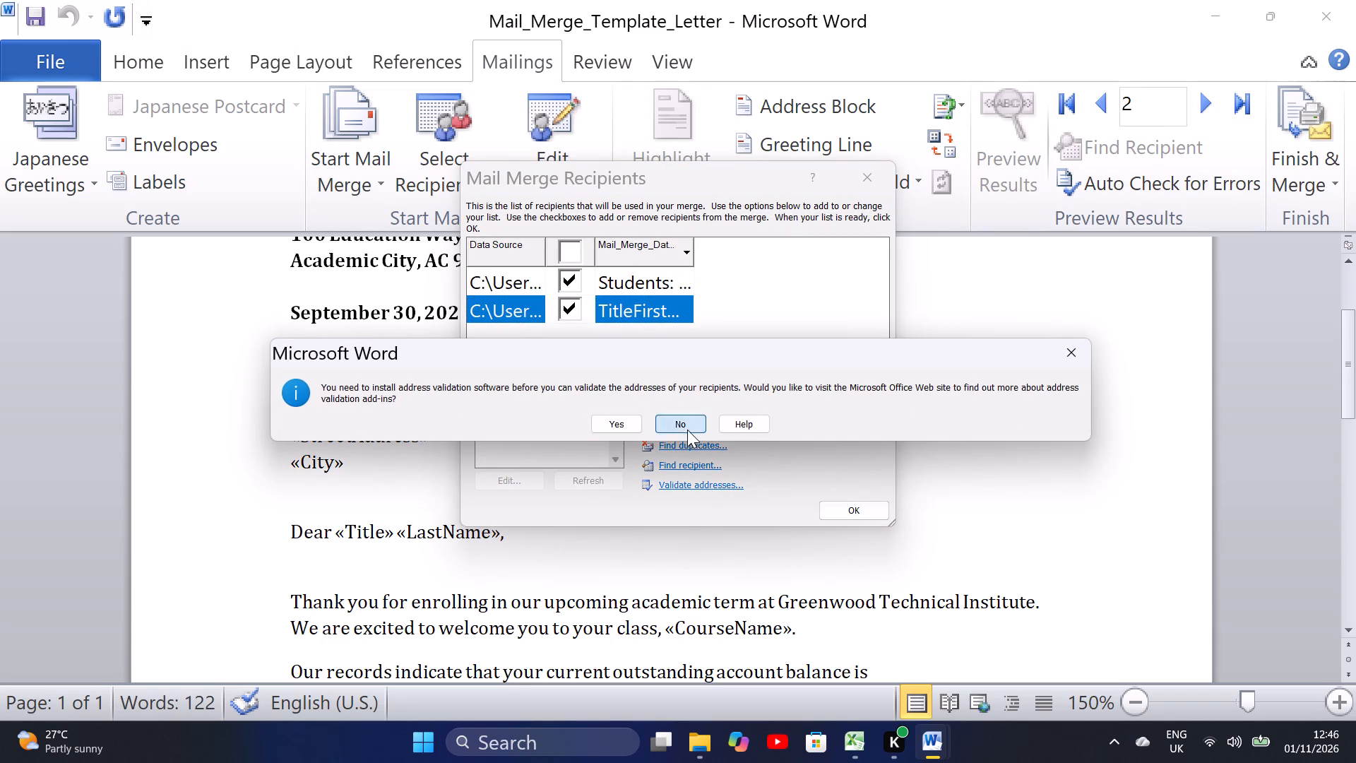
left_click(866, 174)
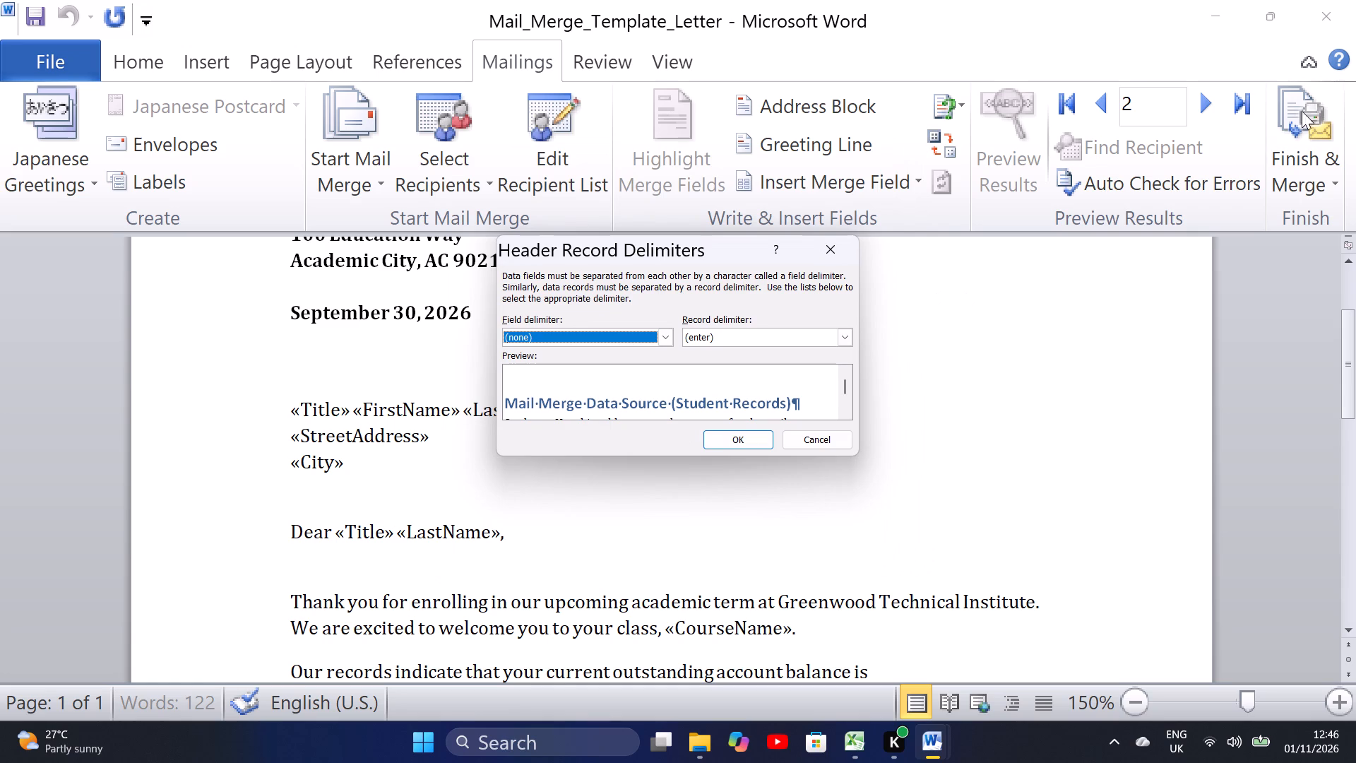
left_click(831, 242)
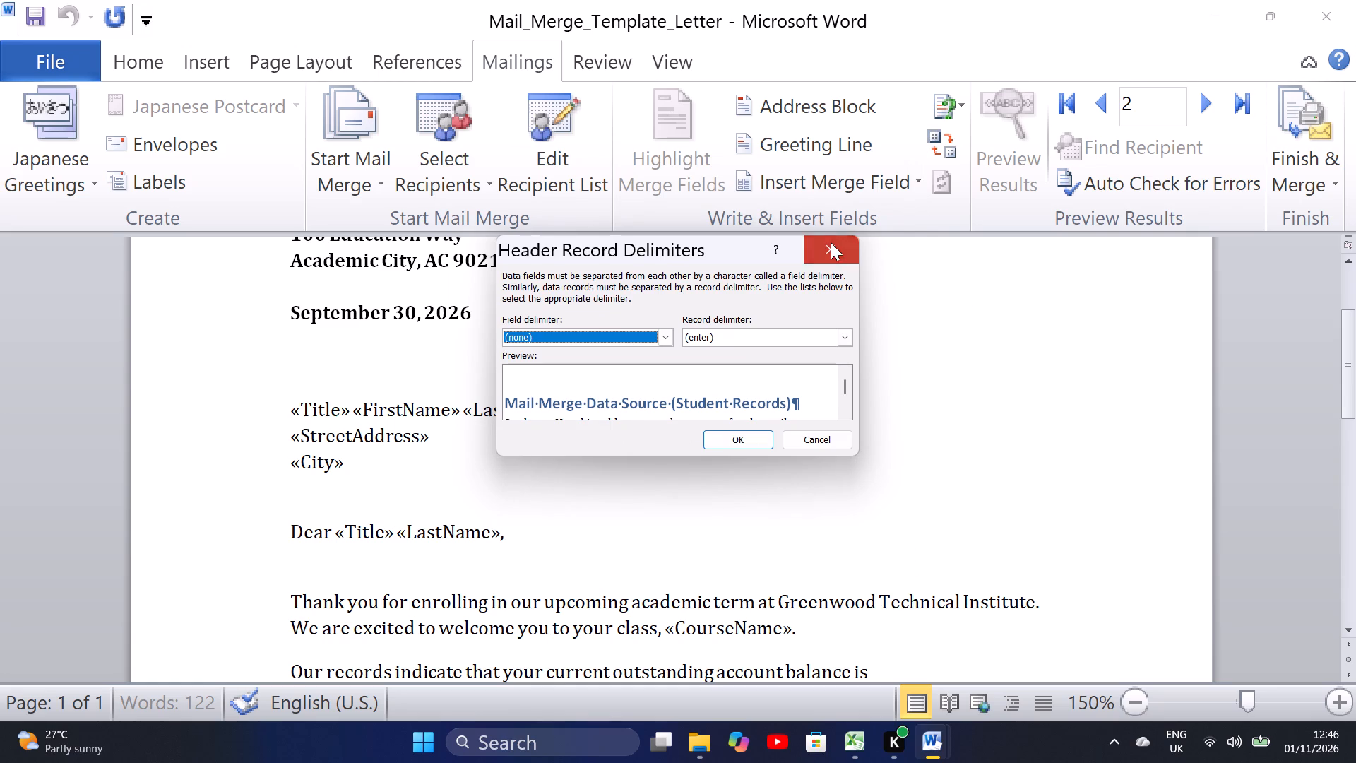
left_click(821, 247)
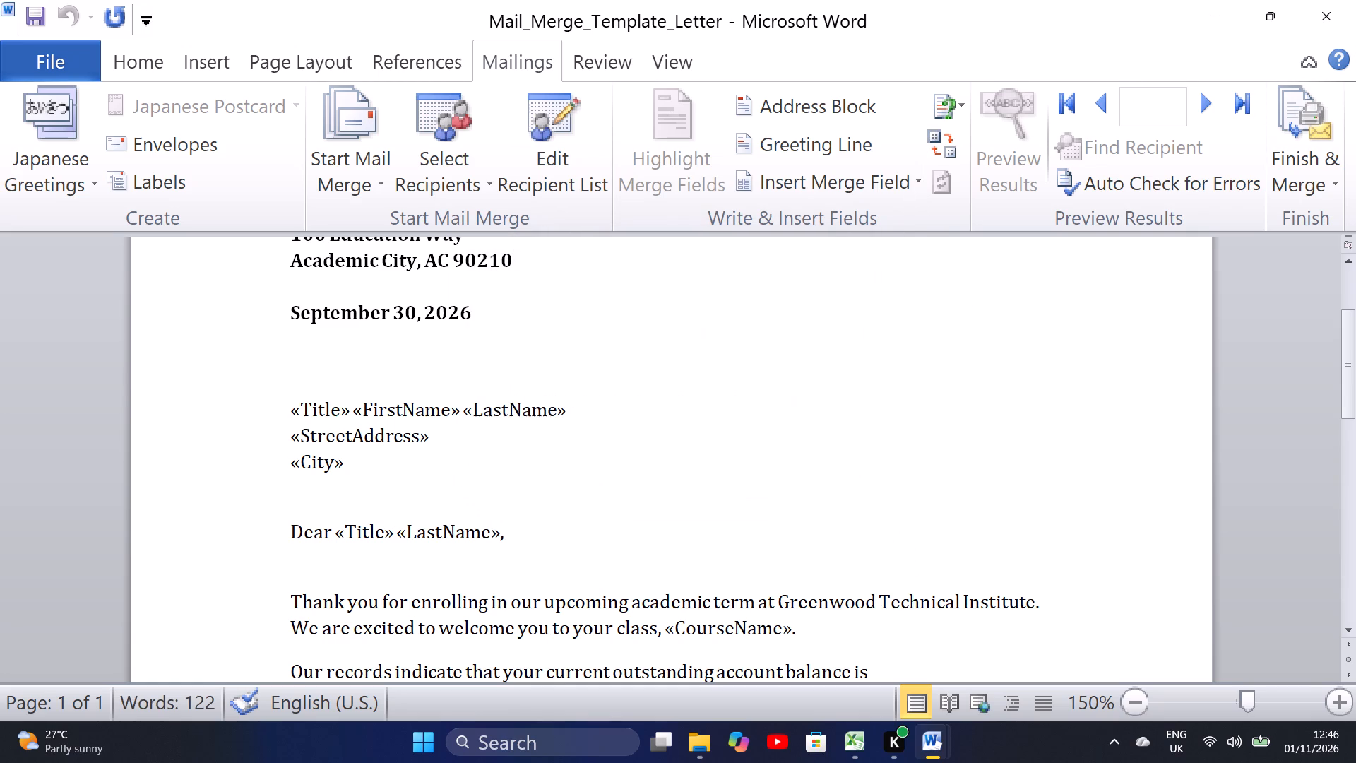
Close Mail_Merge_Template_Letter and the merged Letters1 document without saving either one.
left_click(1323, 0)
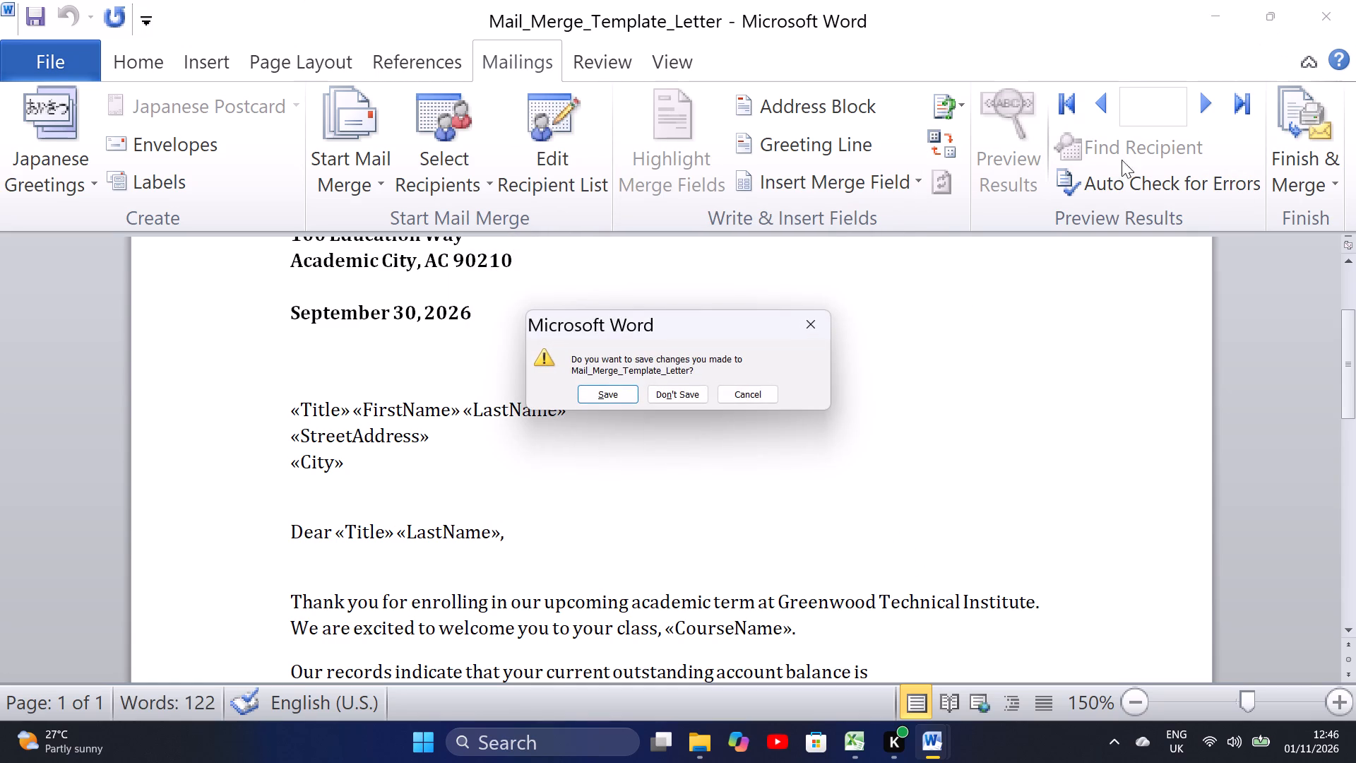
left_click(682, 406)
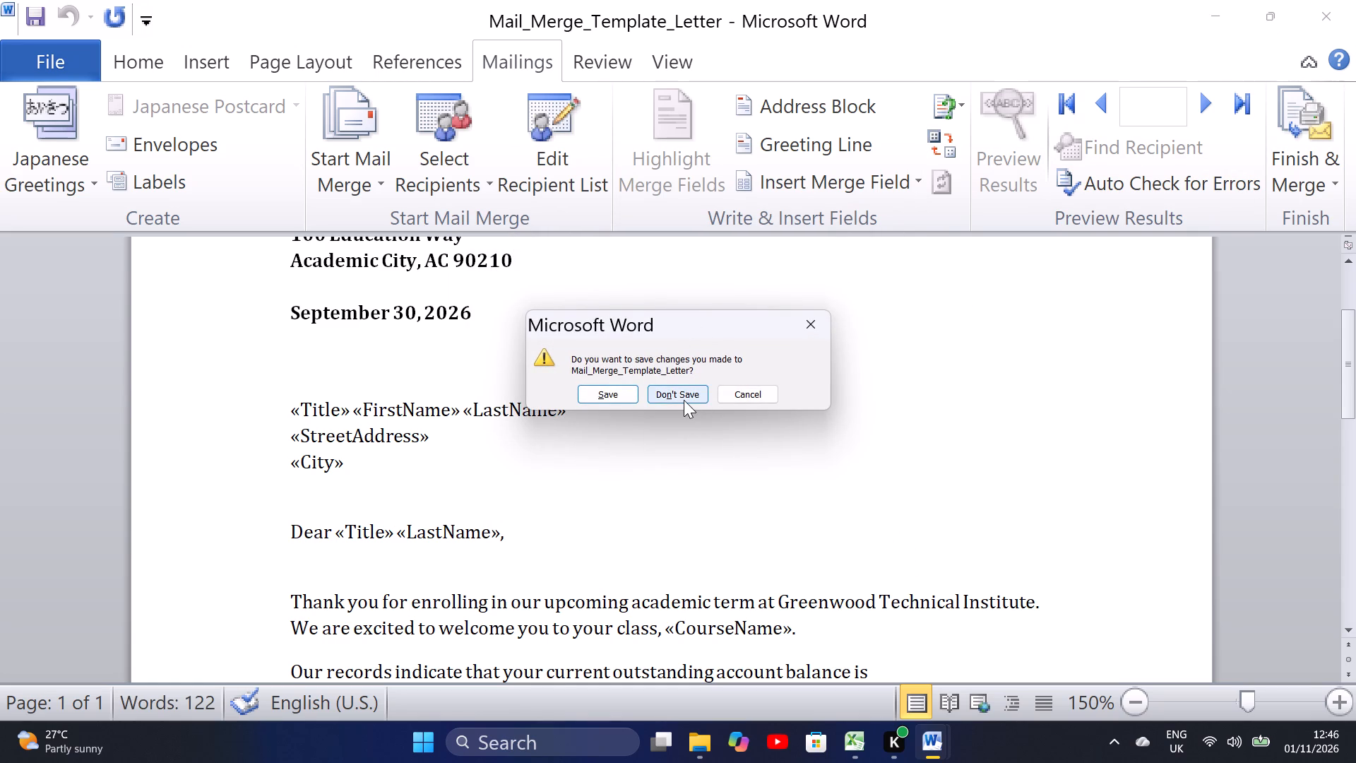
left_click(684, 400)
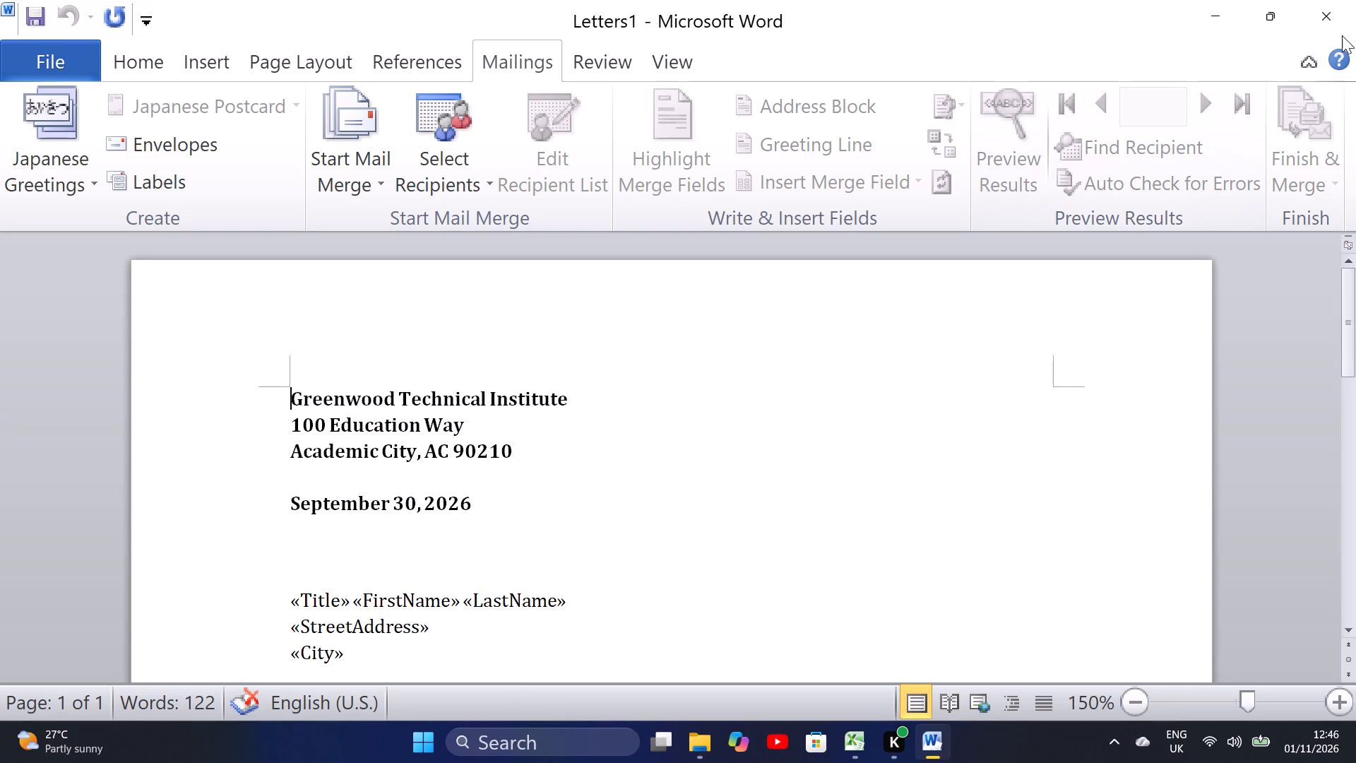
left_click(1349, 11)
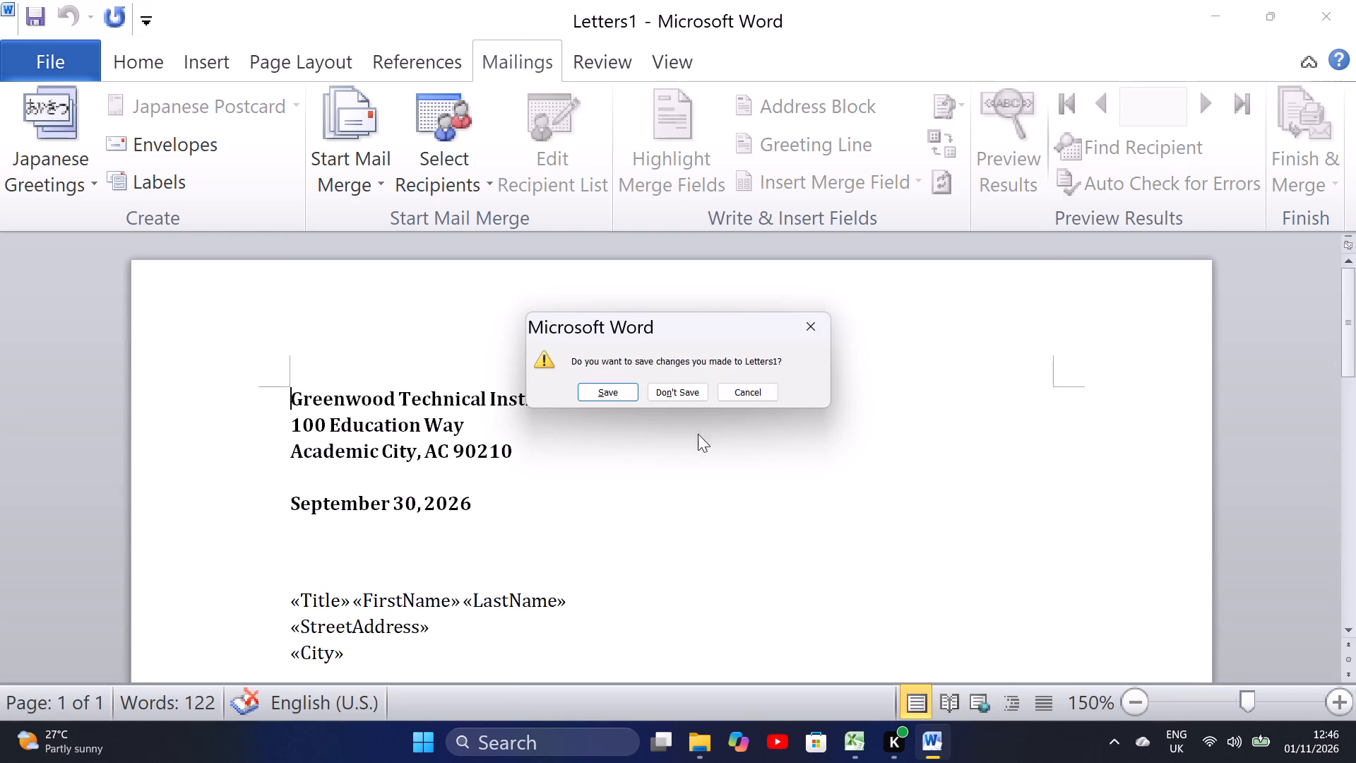
left_click(686, 389)
Open Mail_Merge_Data_Source and apply No Border to the whole student table.
double_click(637, 395)
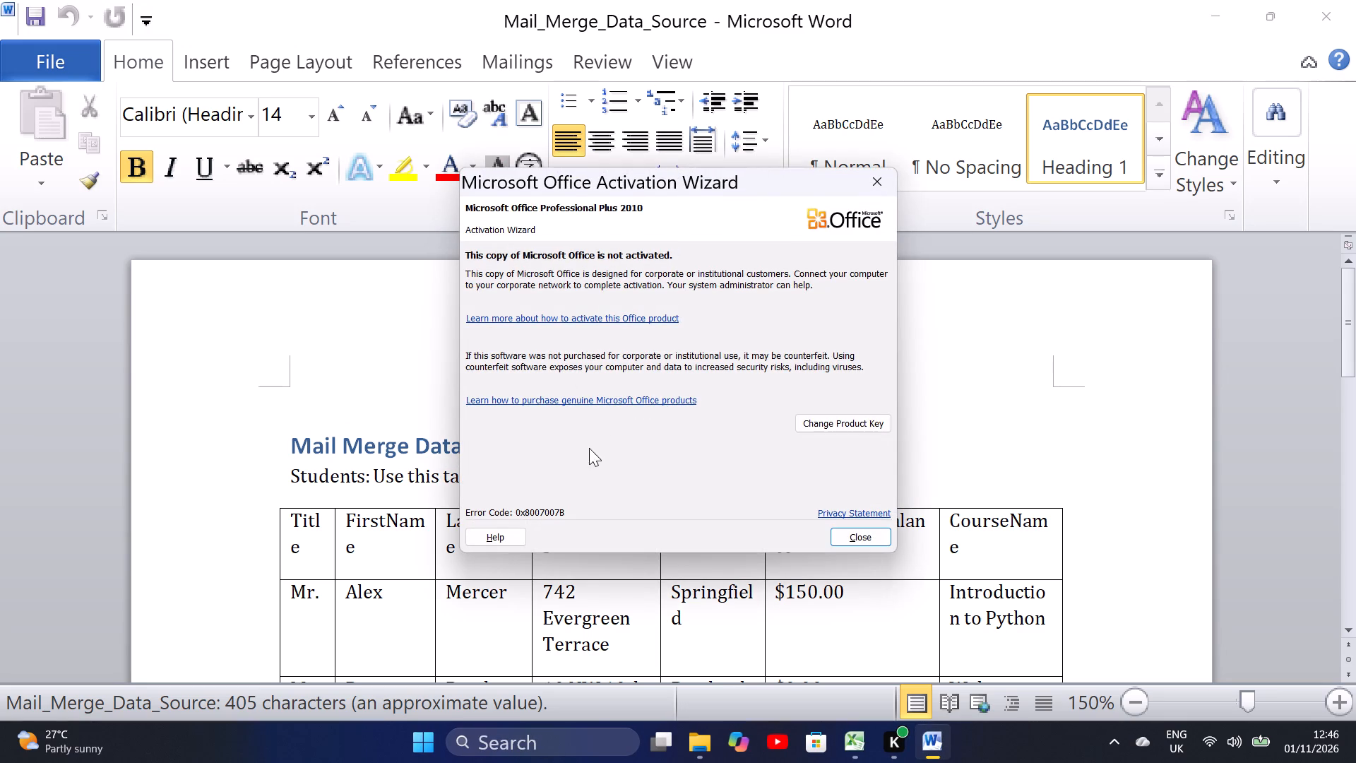
left_click(884, 182)
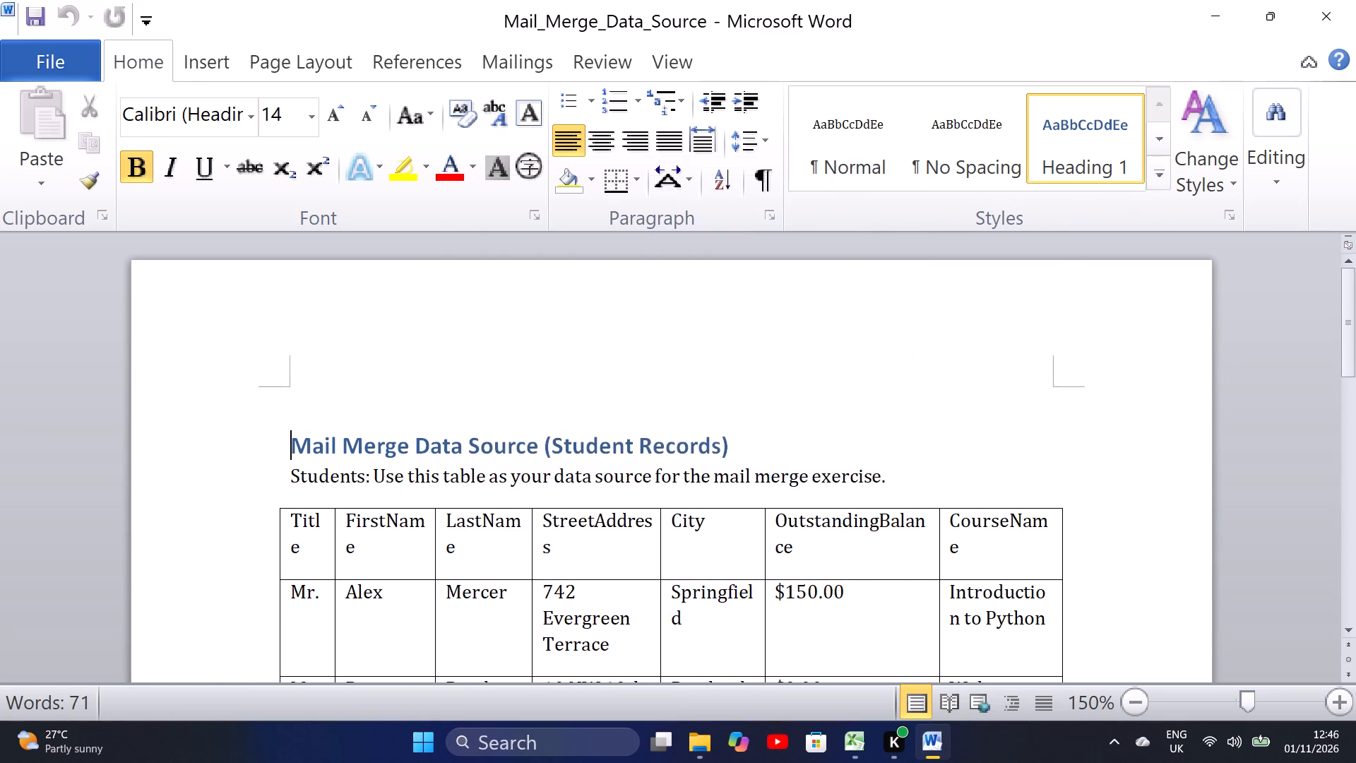
scroll(616, 459, "down", 1)
left_click_drag(277, 459, 610, 579)
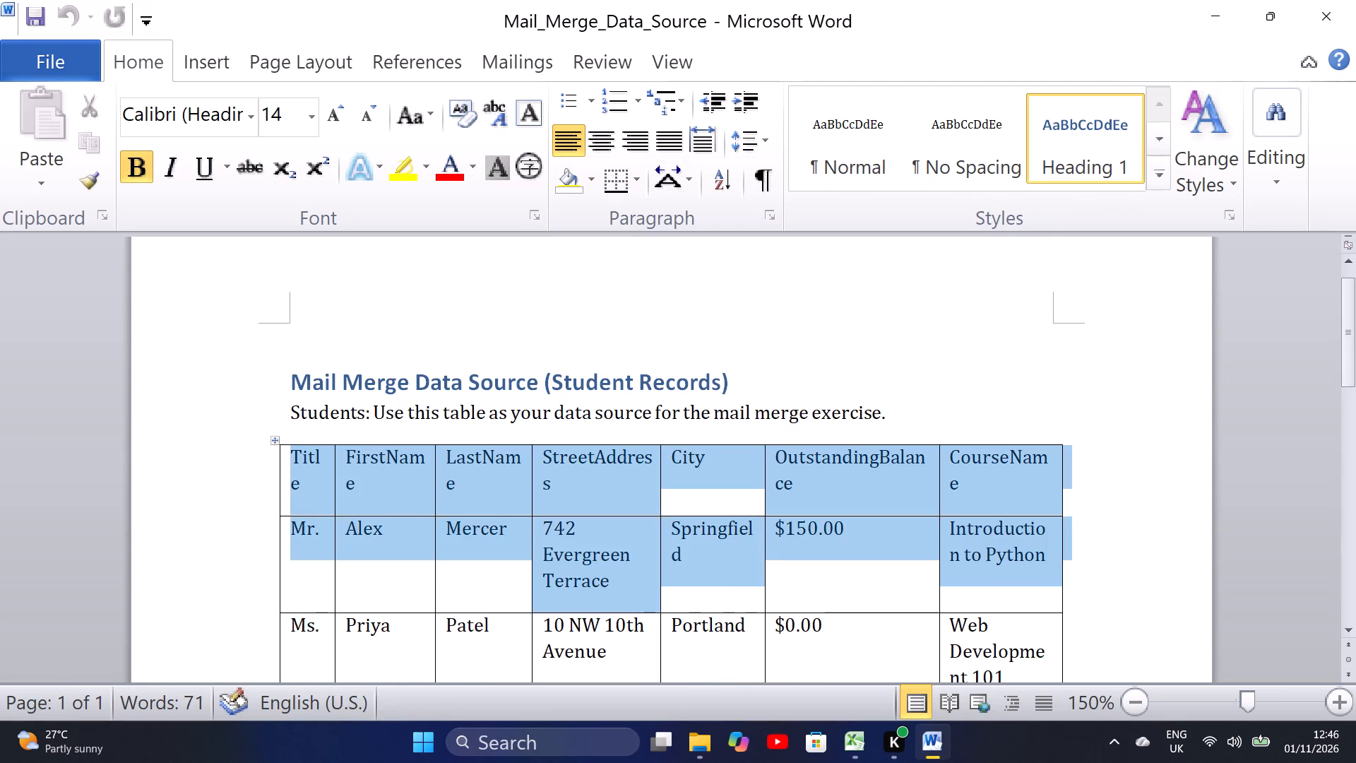
left_click_drag(610, 579, 800, 702)
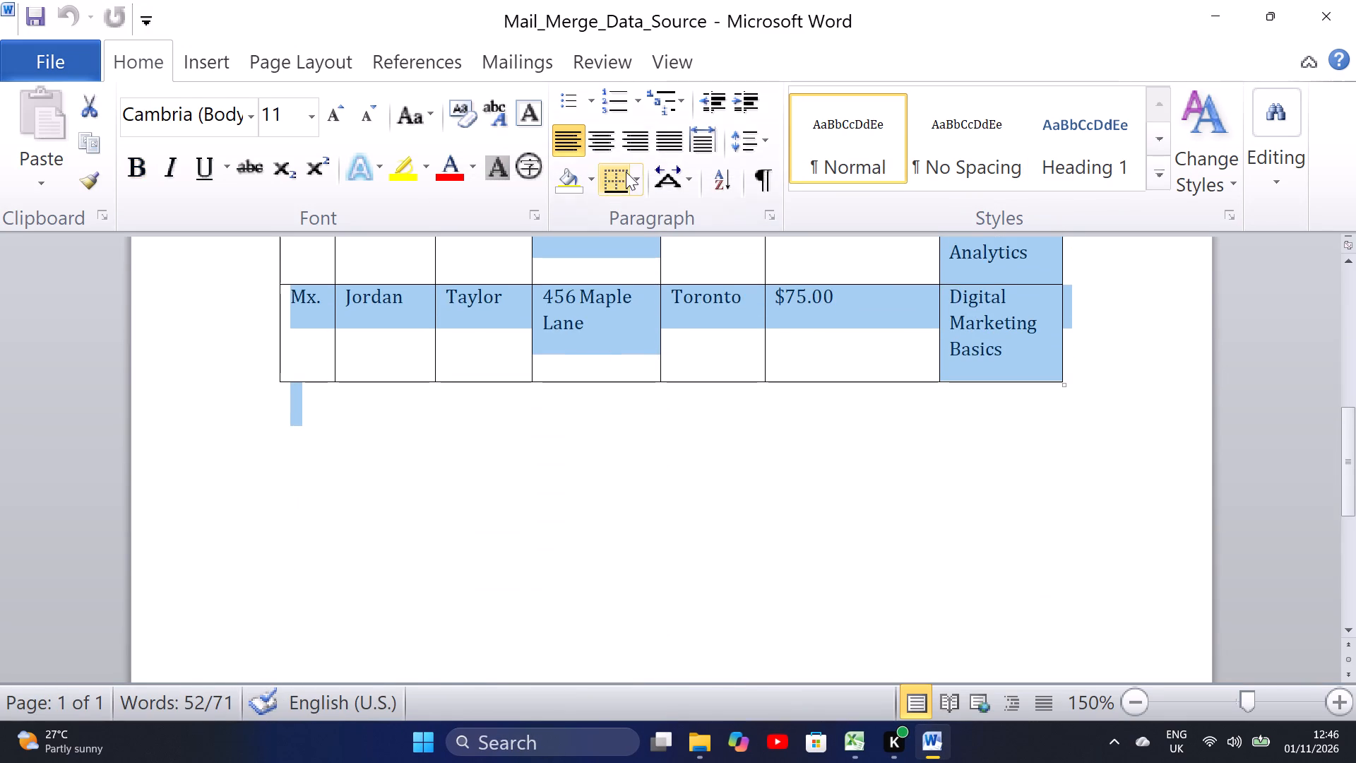
left_click(643, 183)
left_click(639, 184)
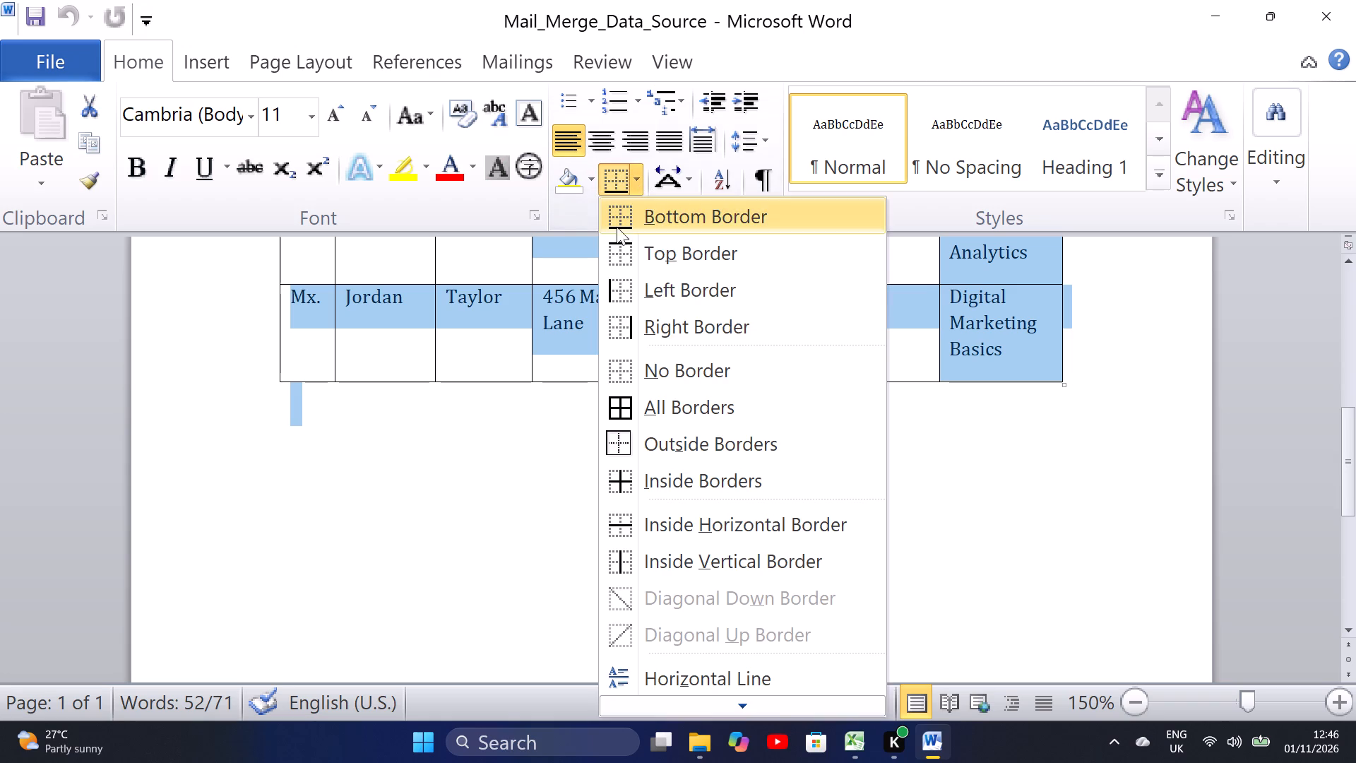
left_click(671, 363)
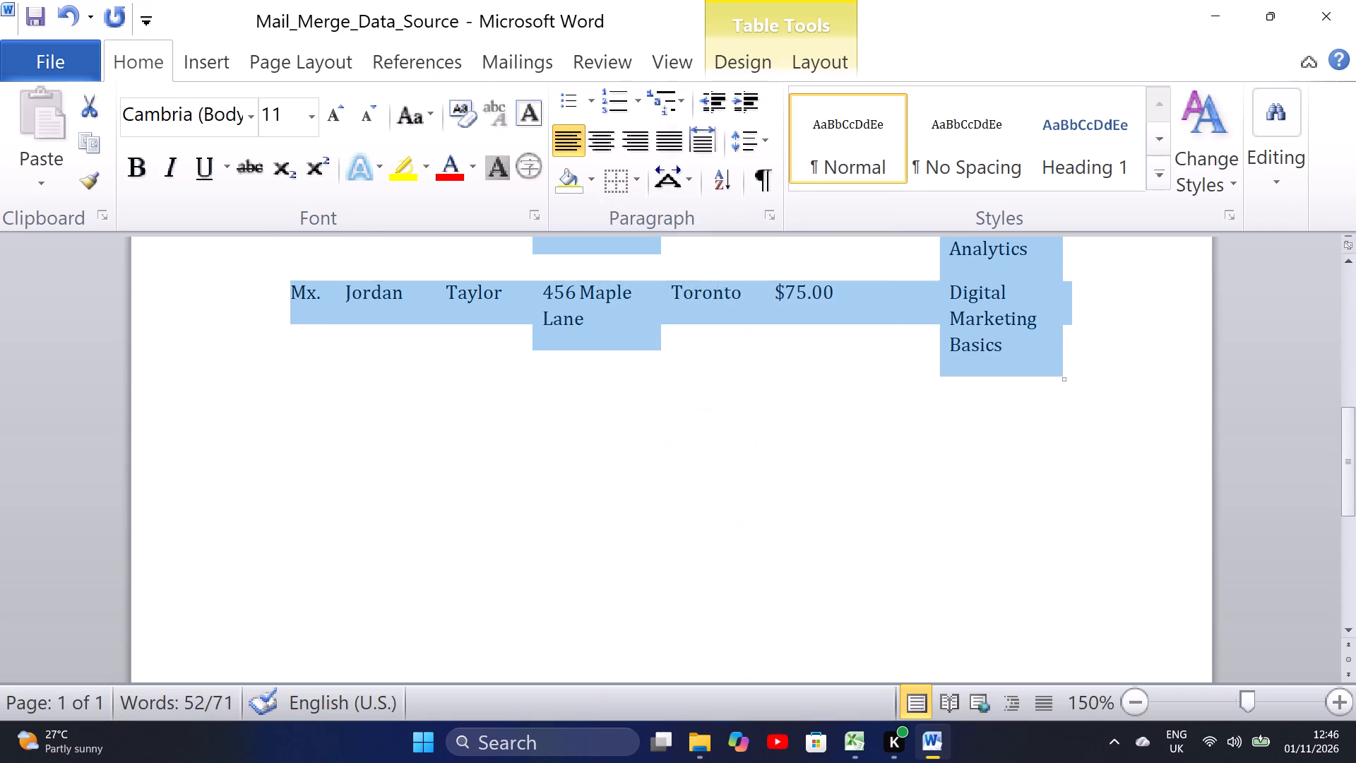
Close Mail_Merge_Data_Source, saving the changes.
scroll(668, 377, "up", 9)
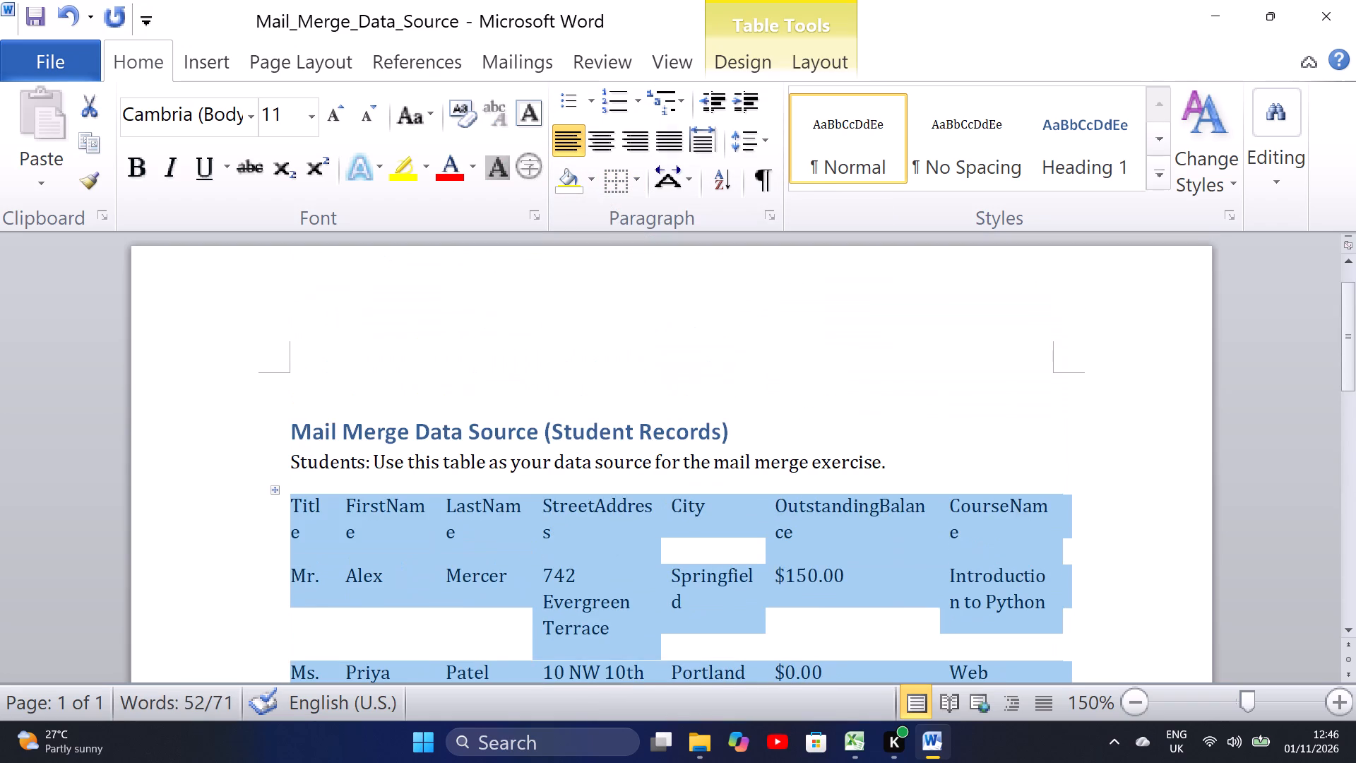
left_click(1355, 0)
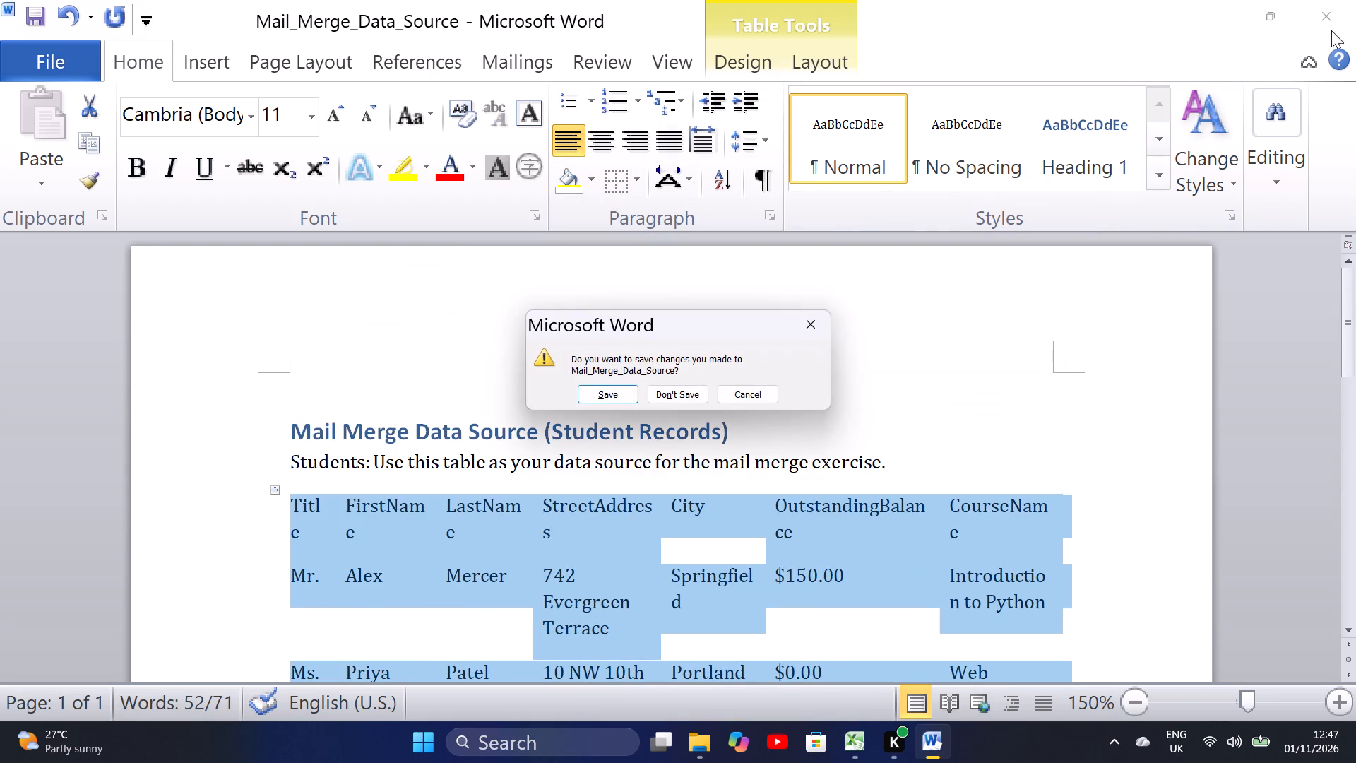
left_click(614, 399)
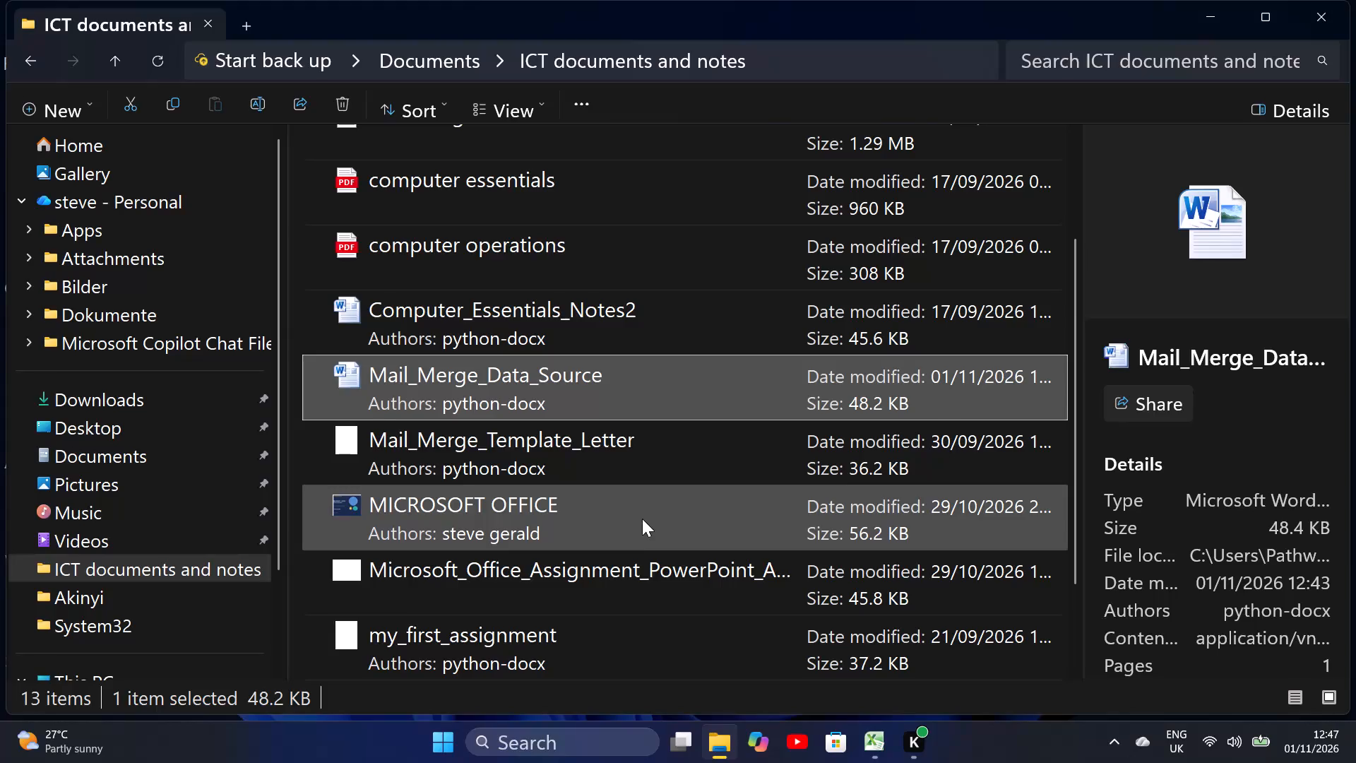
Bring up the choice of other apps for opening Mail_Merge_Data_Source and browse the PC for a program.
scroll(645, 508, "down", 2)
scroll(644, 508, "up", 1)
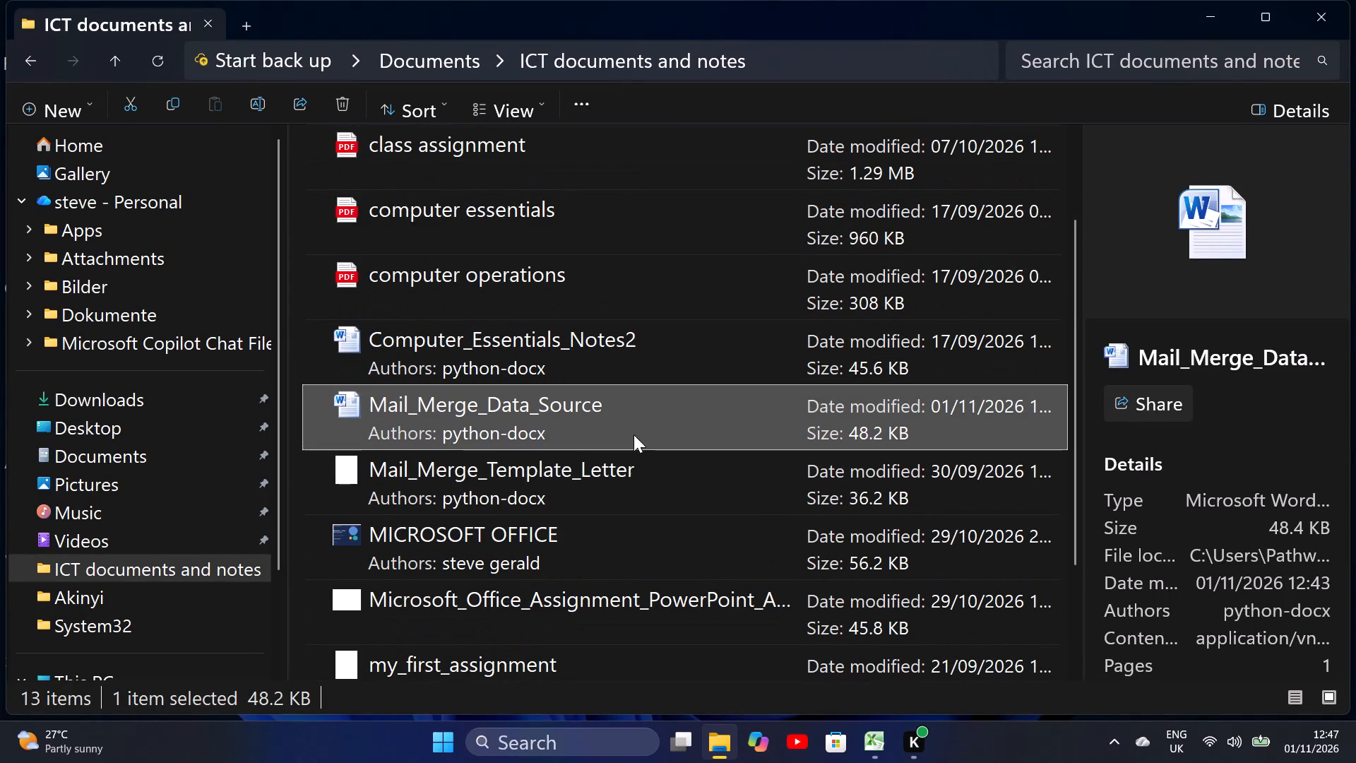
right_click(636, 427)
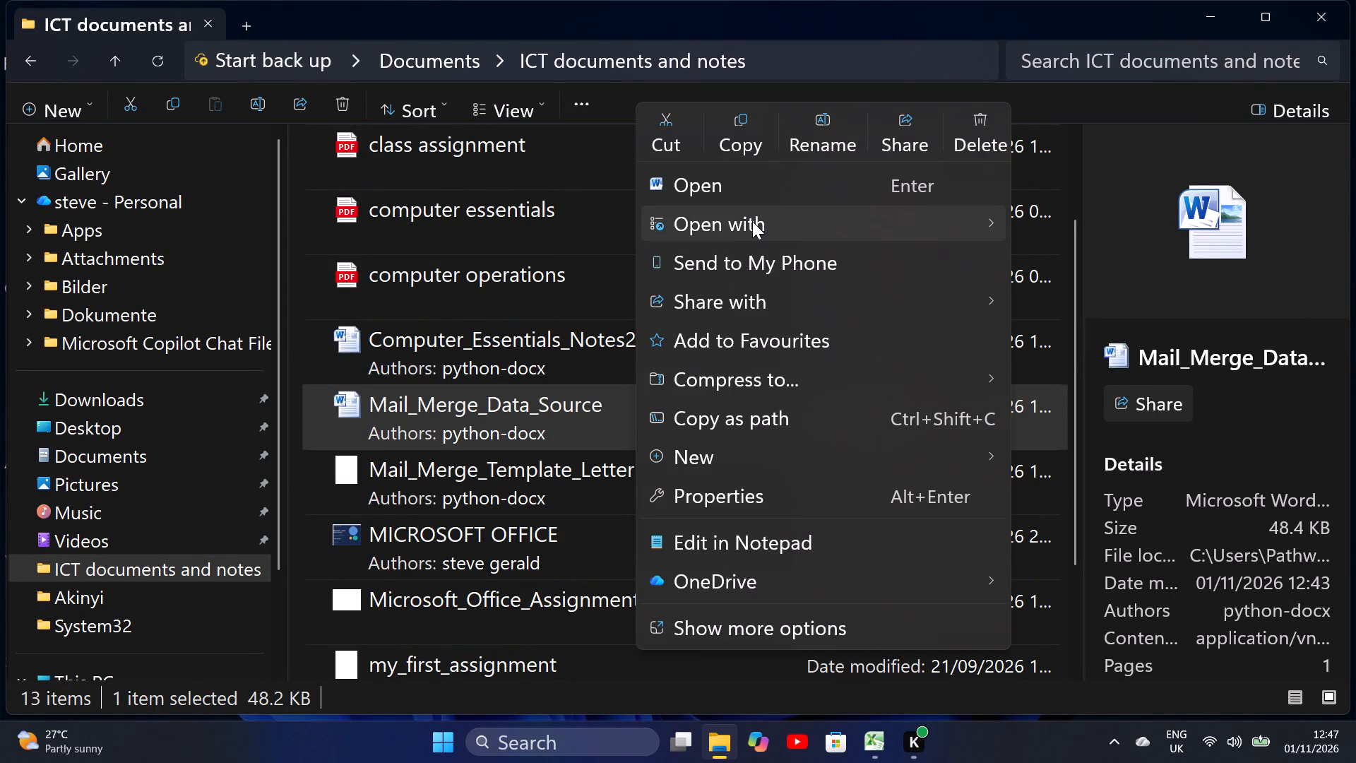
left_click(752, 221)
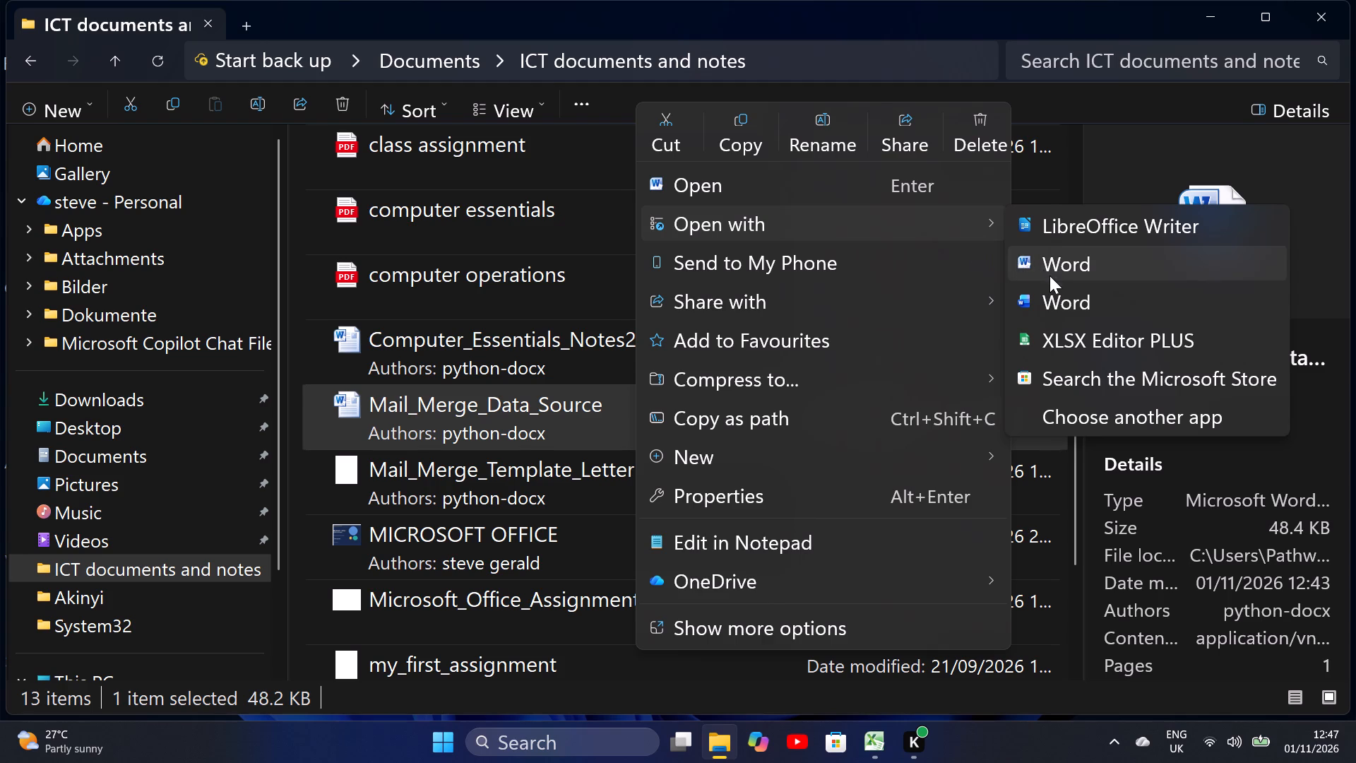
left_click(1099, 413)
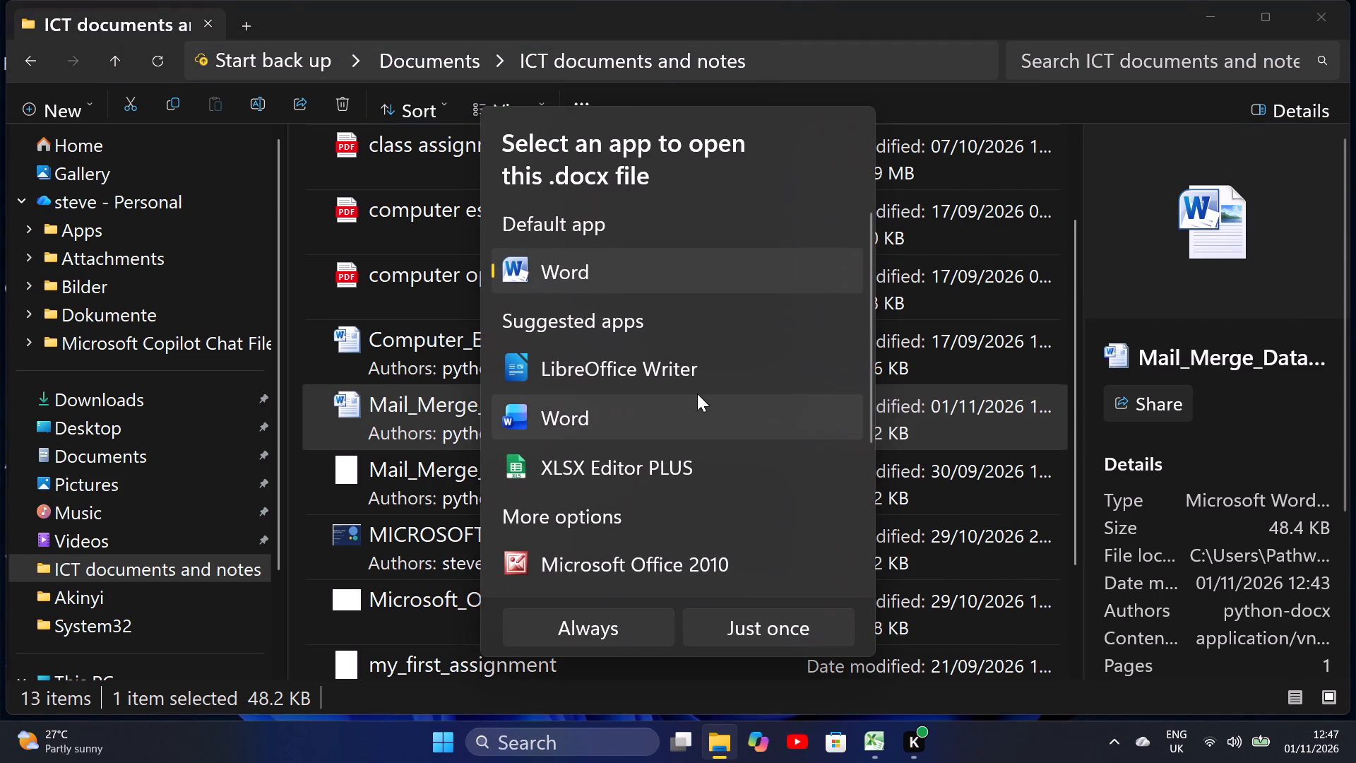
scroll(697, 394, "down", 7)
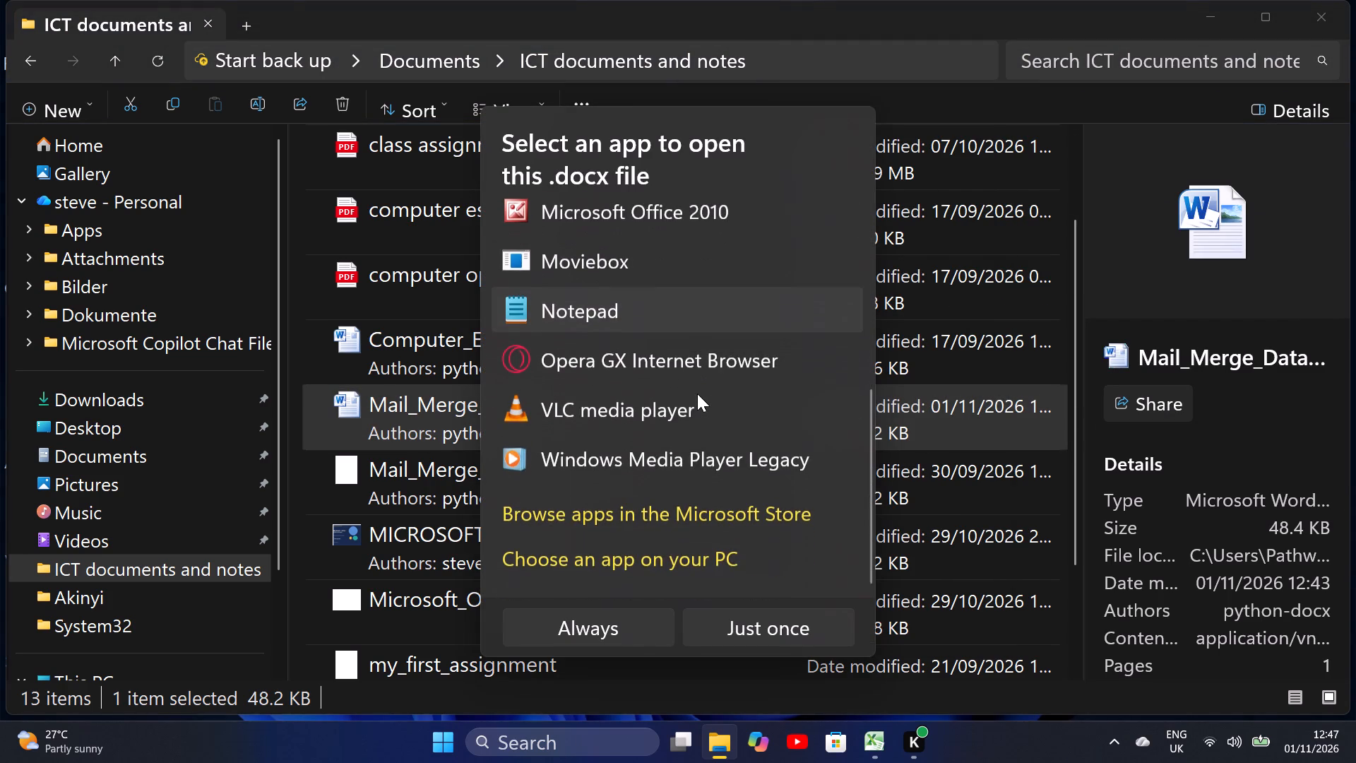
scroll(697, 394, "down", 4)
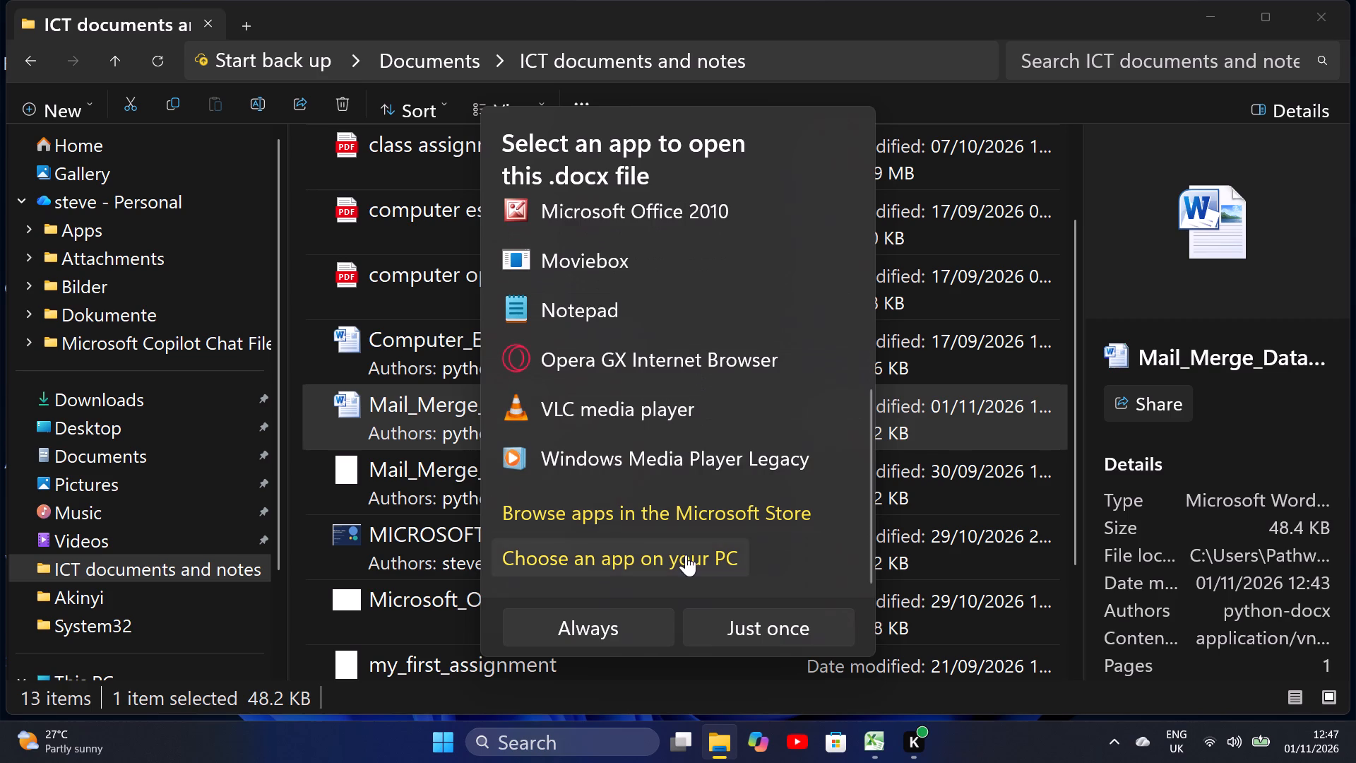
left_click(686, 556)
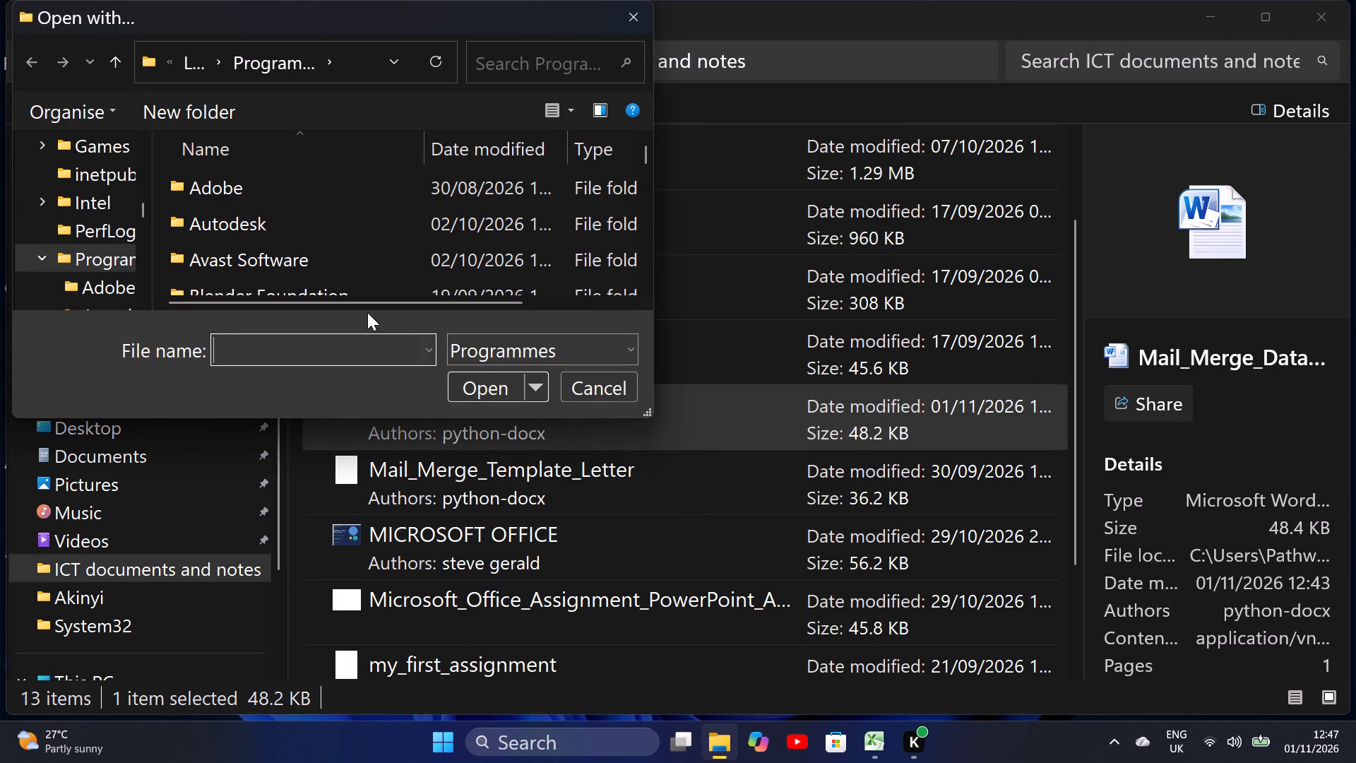
Look through the program folders and the Desktop for an app that could open Mail_Merge_Data_Source.
scroll(52, 187, "down", 4)
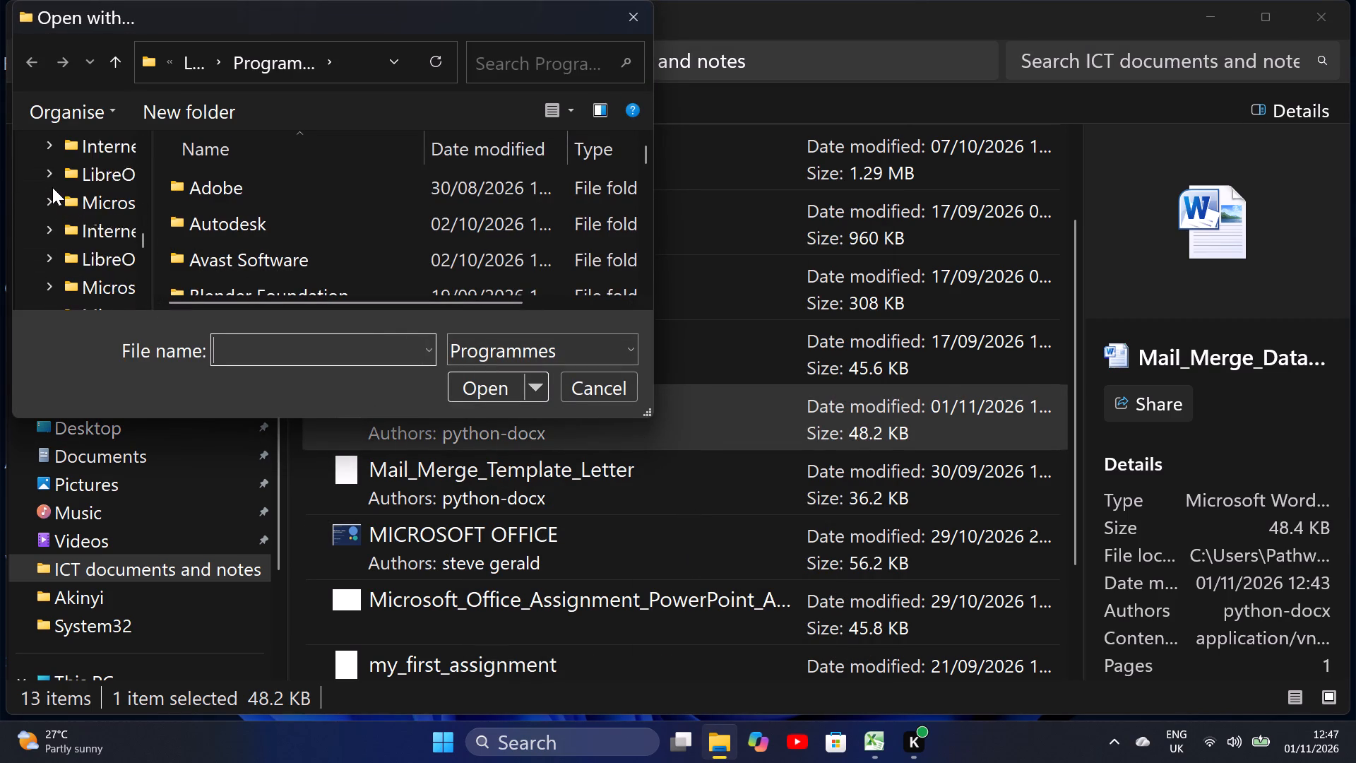
scroll(52, 187, "down", 11)
scroll(52, 187, "up", 5)
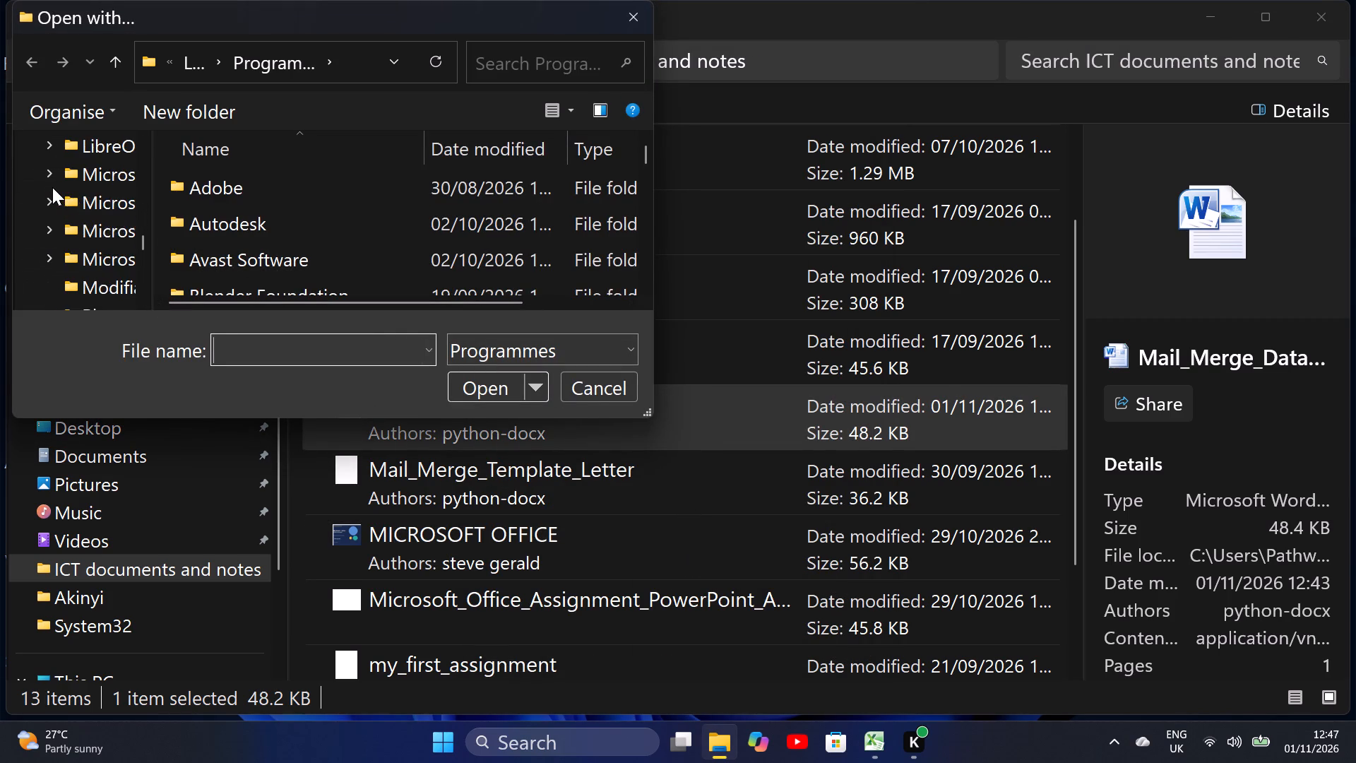
scroll(52, 187, "up", 14)
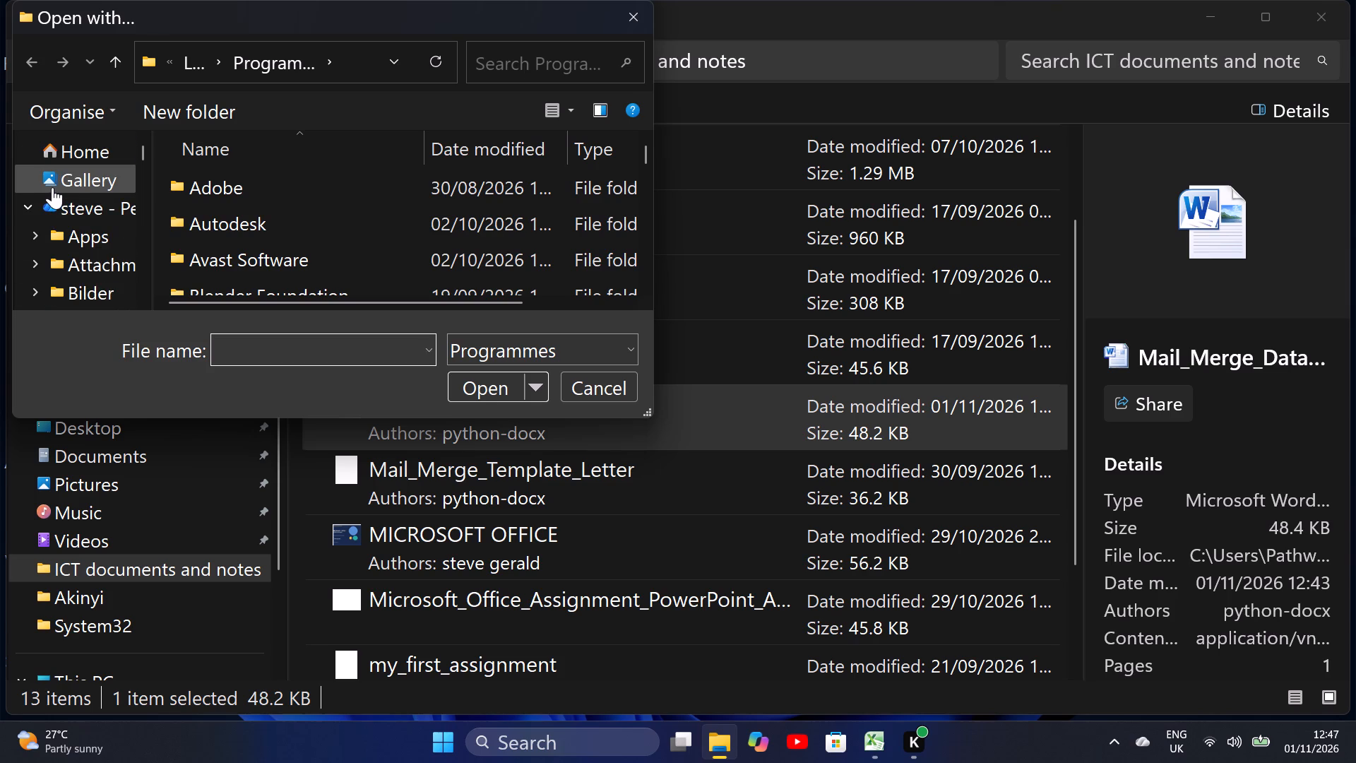
scroll(52, 187, "up", 1)
scroll(60, 200, "down", 2)
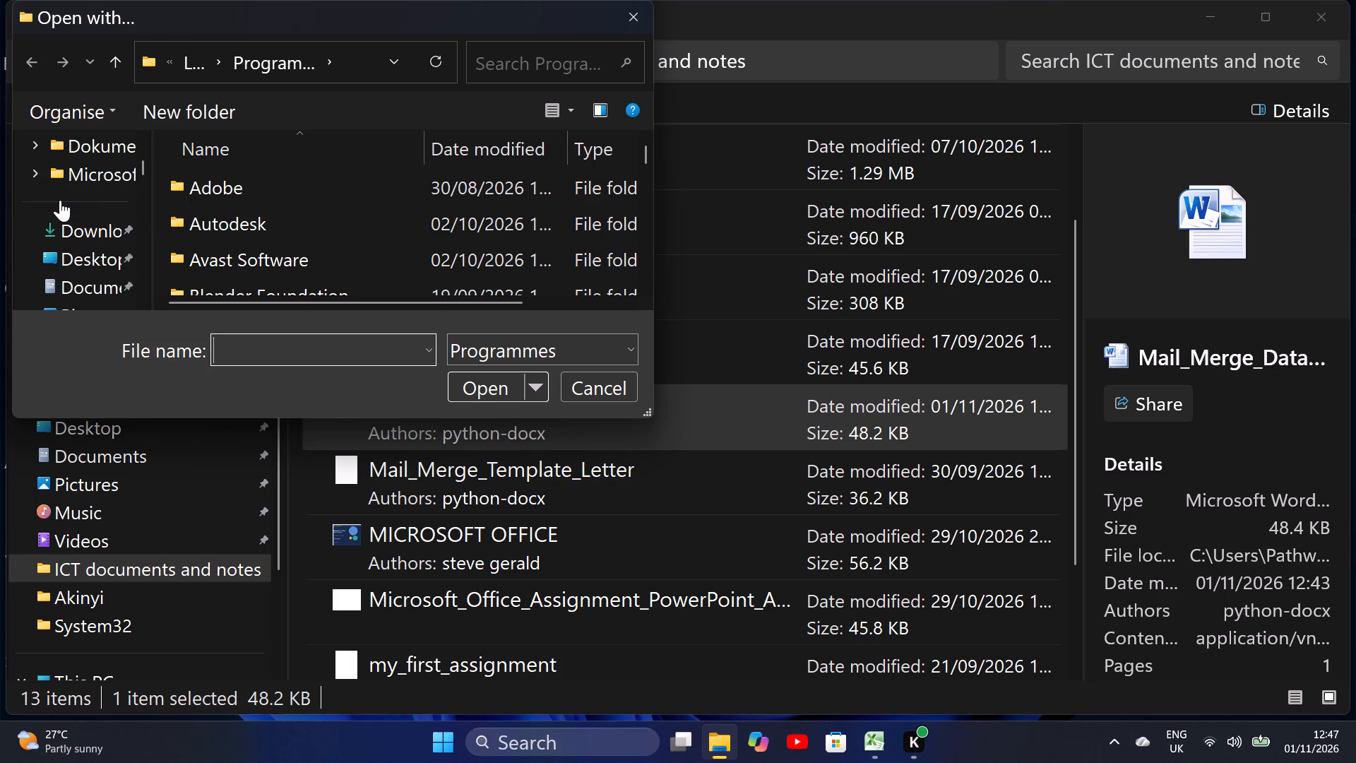
left_click(83, 255)
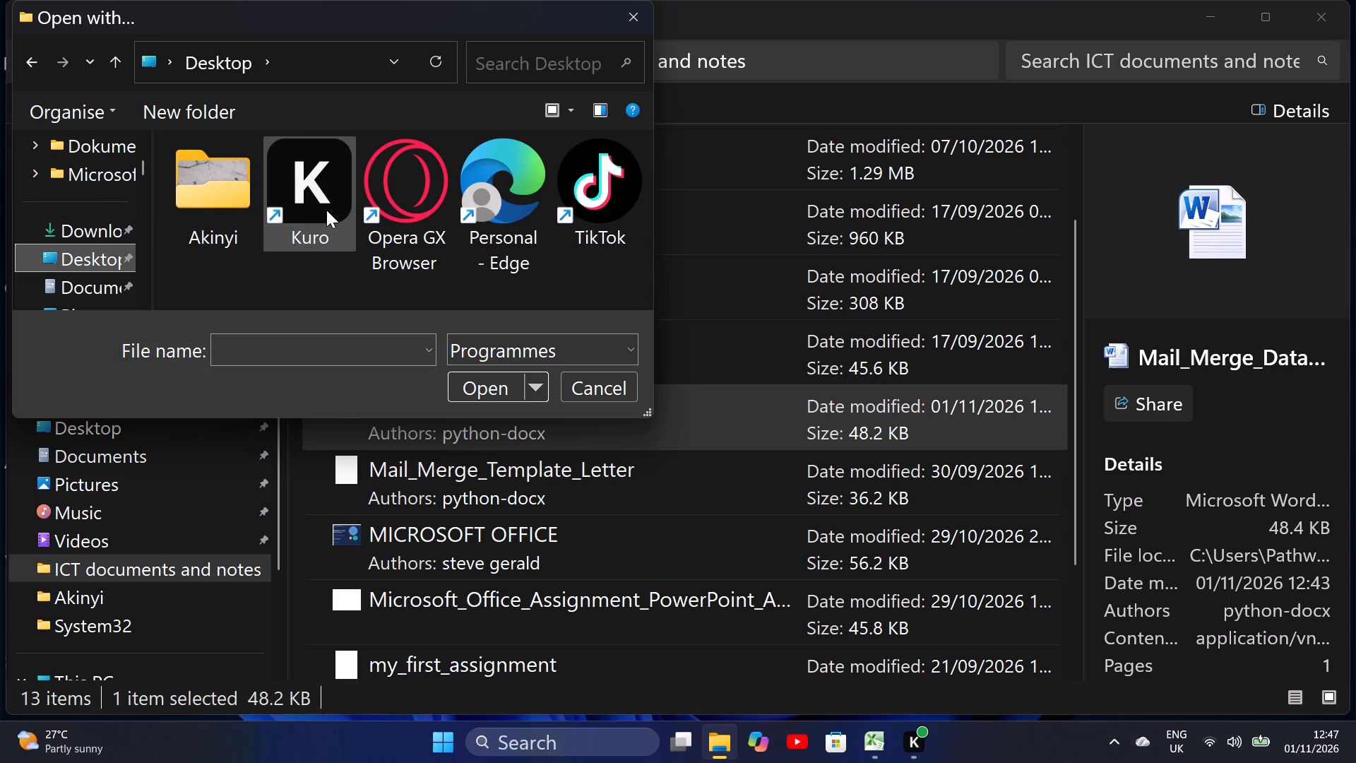
scroll(326, 210, "down", 3)
scroll(326, 210, "up", 3)
scroll(326, 210, "down", 3)
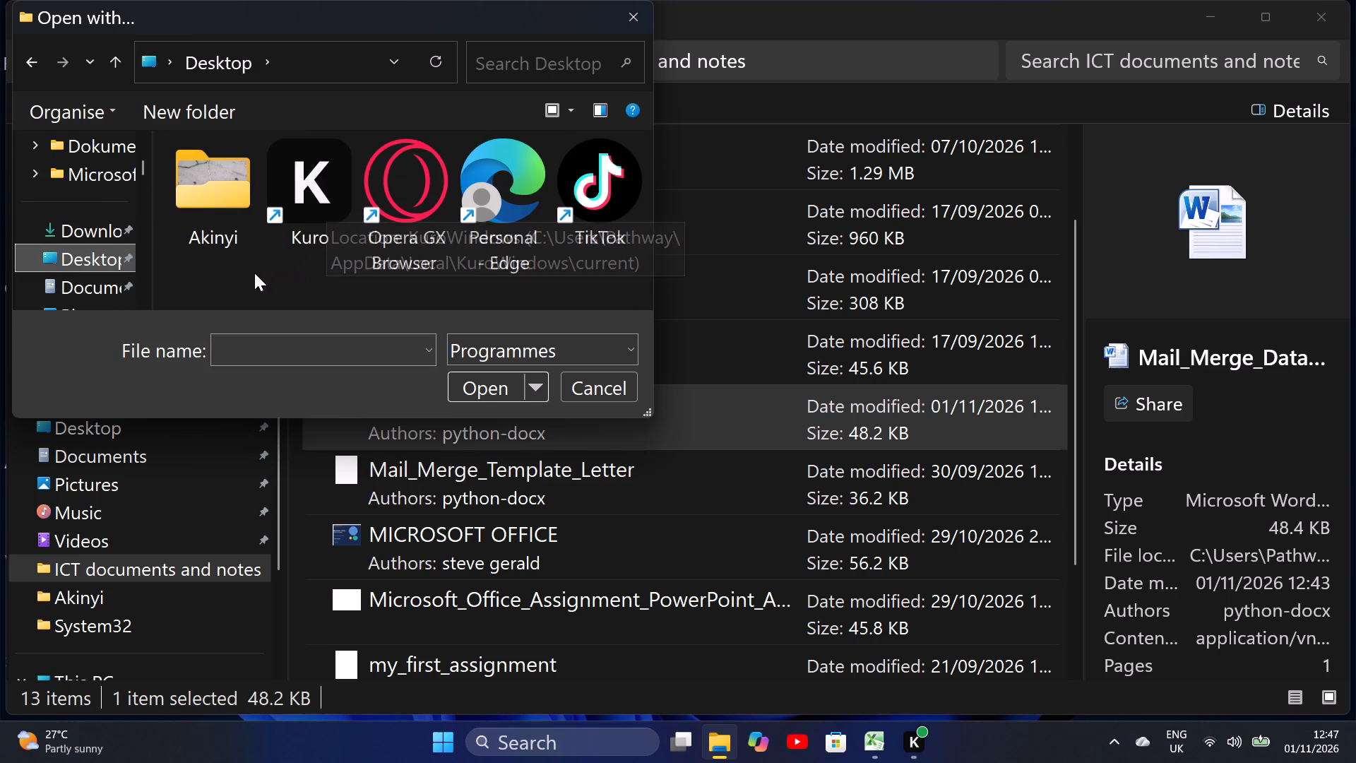
Search the Downloads folder for "excel".
left_click(109, 252)
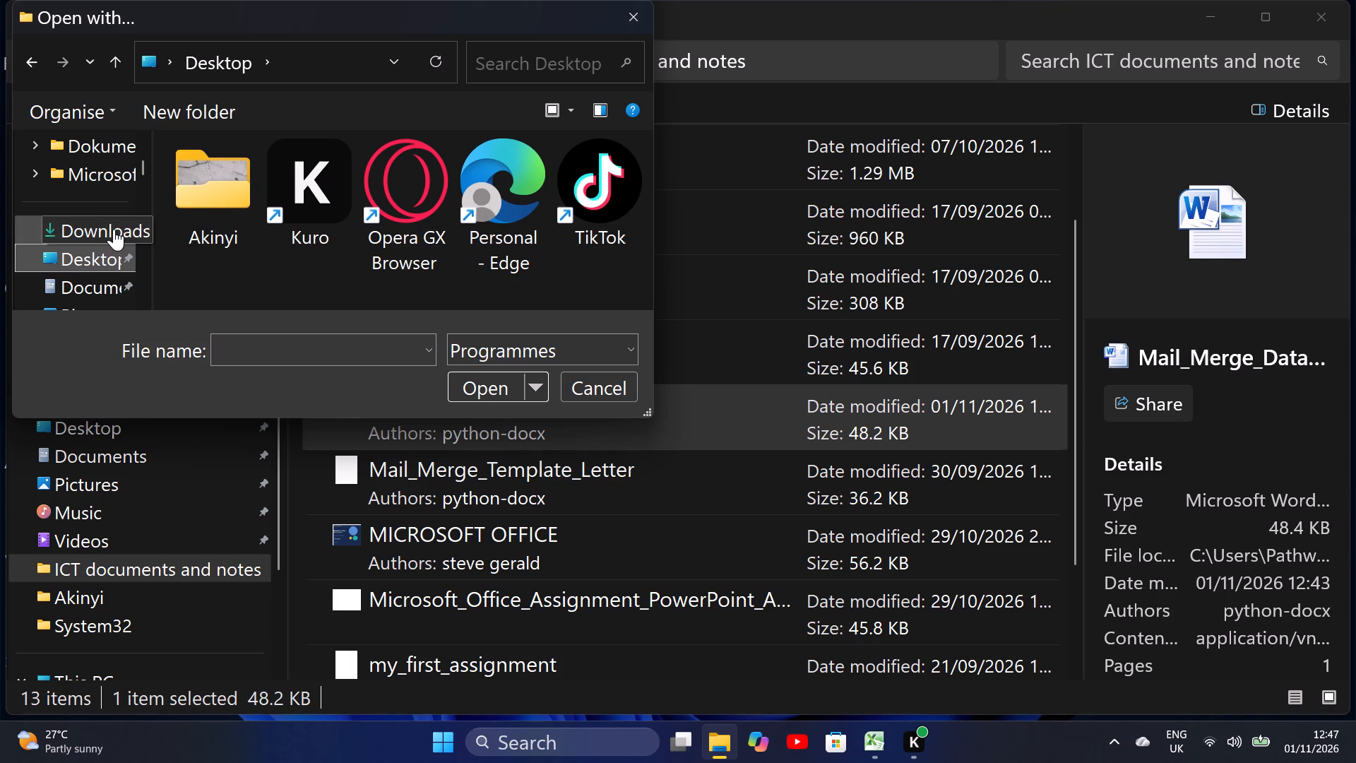
left_click(114, 229)
left_click(488, 65)
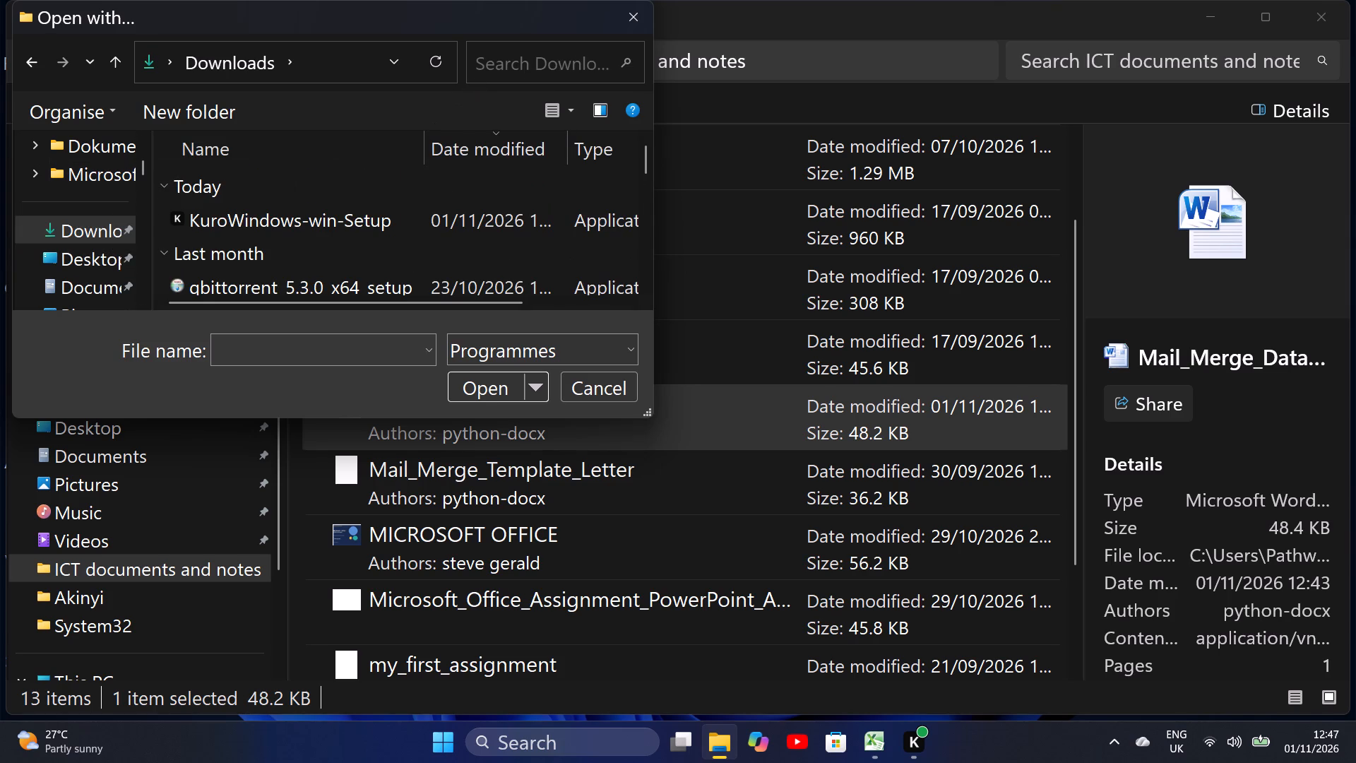
type("exce")
key("l")
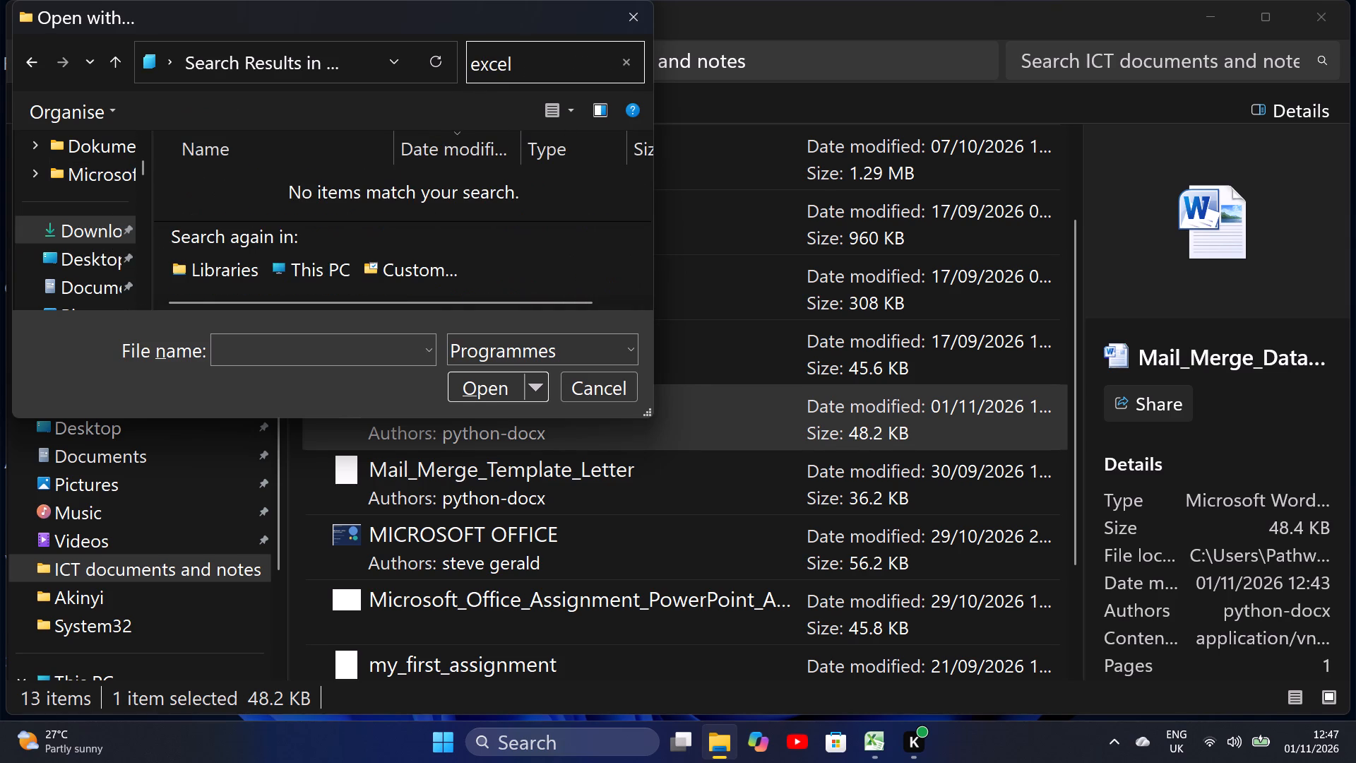
key("Return")
key("Return")
key("Return")
key("Return")
Search Home for "excel", and close the program browser without choosing an app.
scroll(42, 227, "up", 4)
left_click(84, 118)
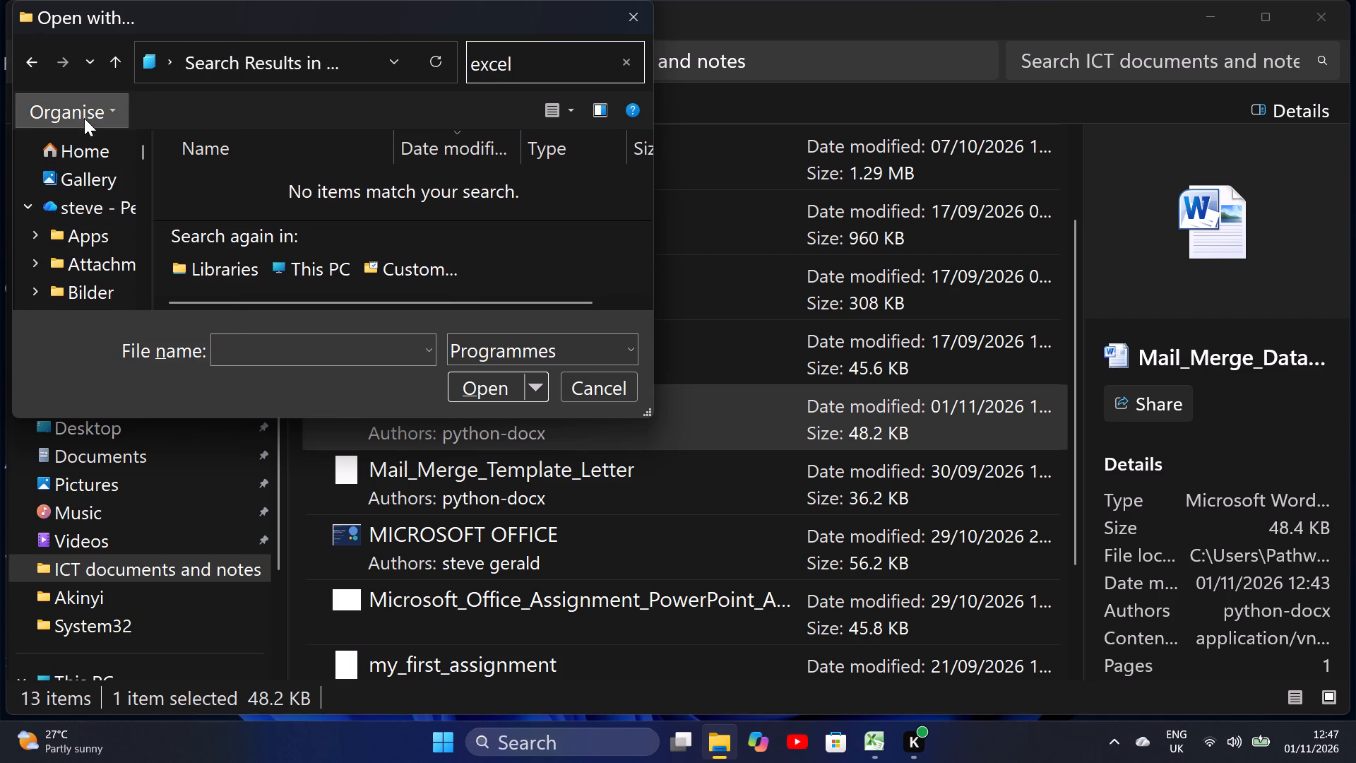
left_click(91, 102)
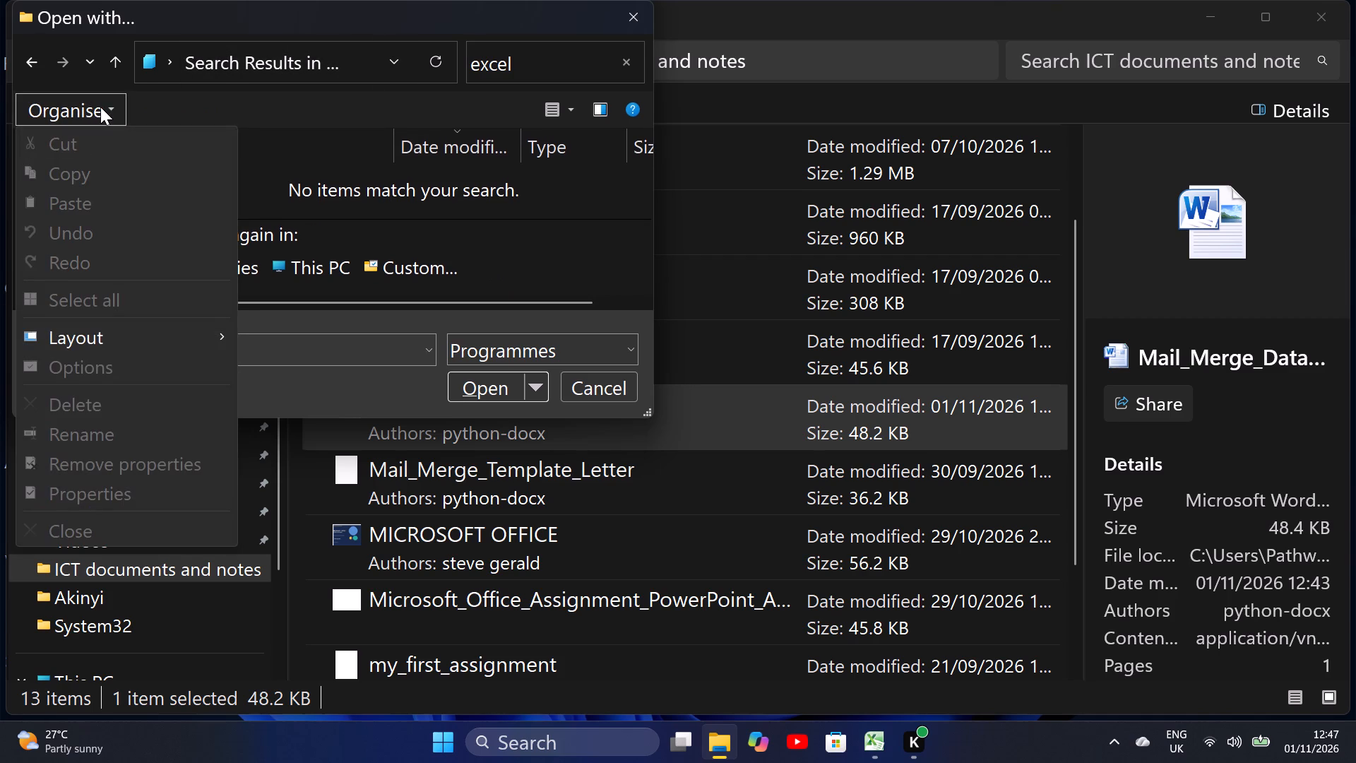
left_click(100, 107)
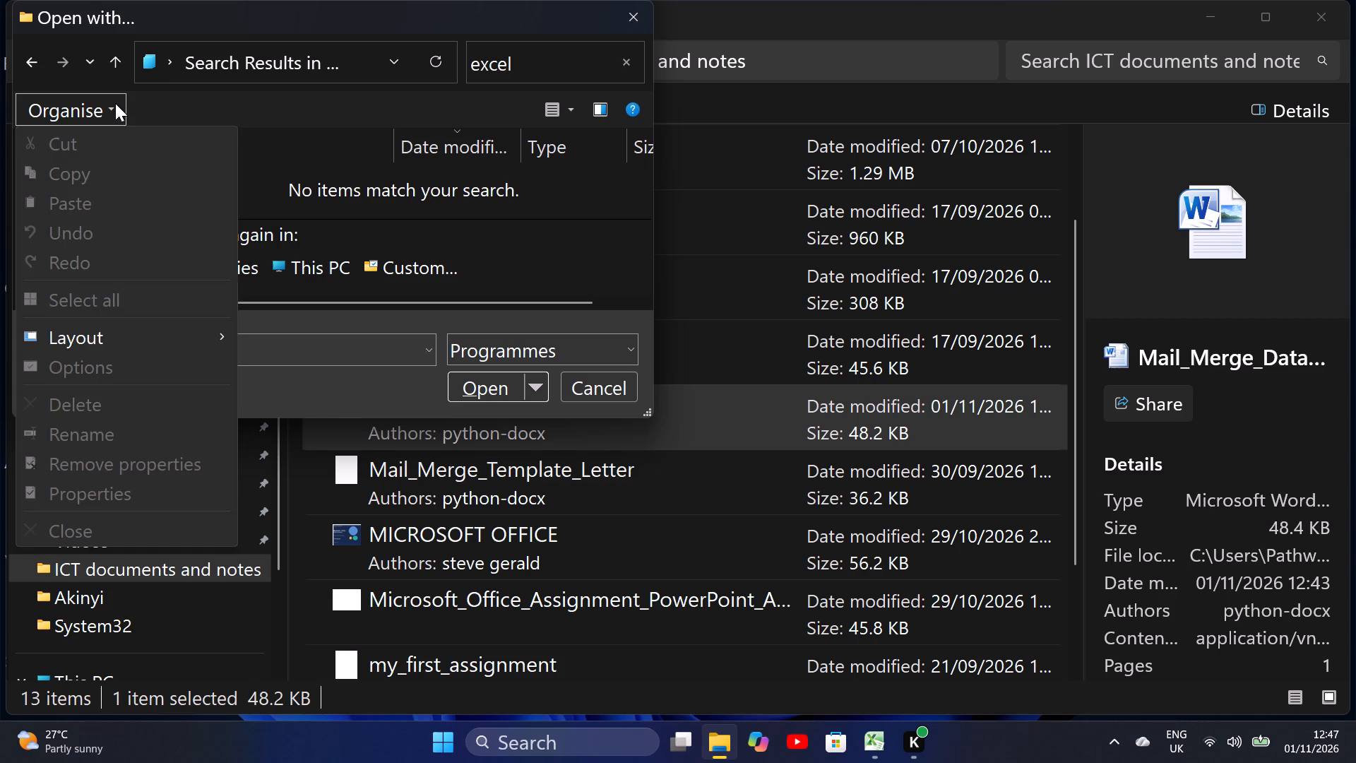
left_click(115, 103)
left_click(165, 89)
left_click(119, 150)
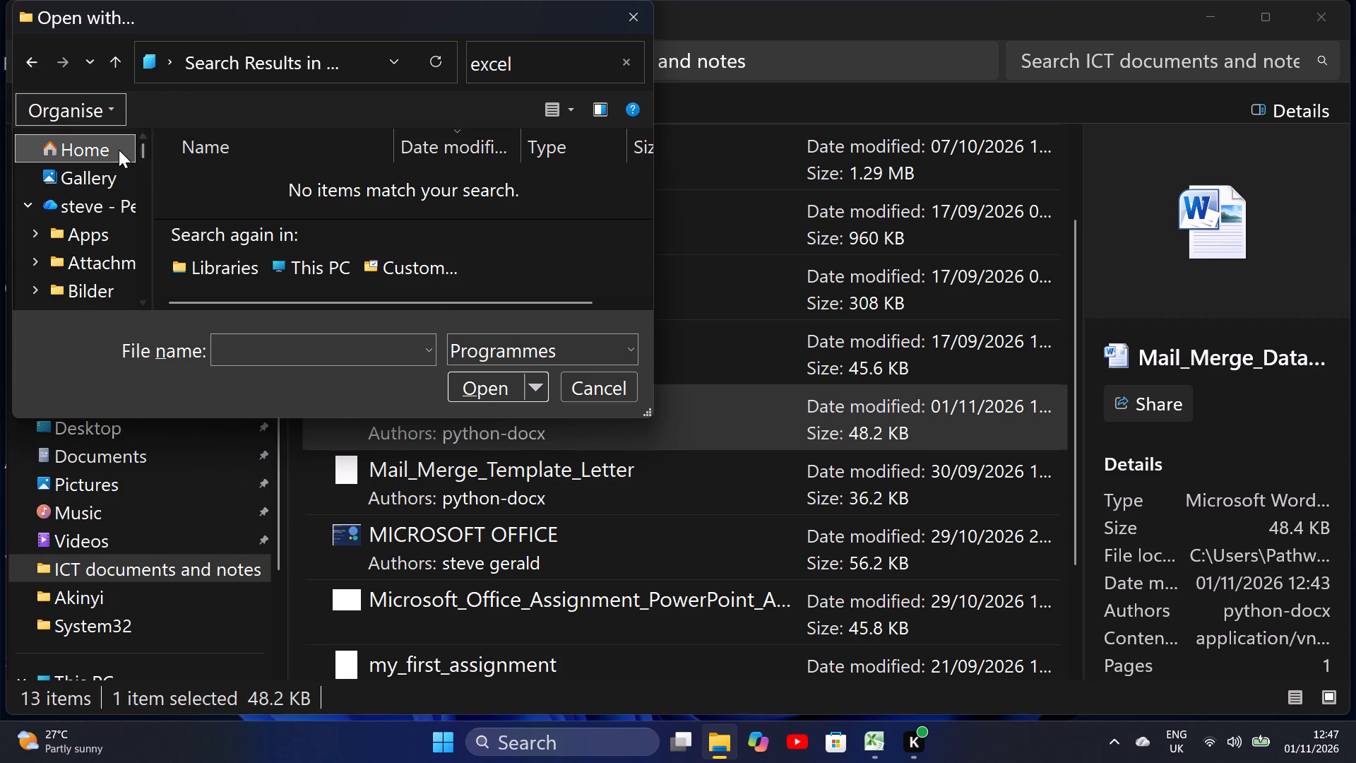
left_click(534, 58)
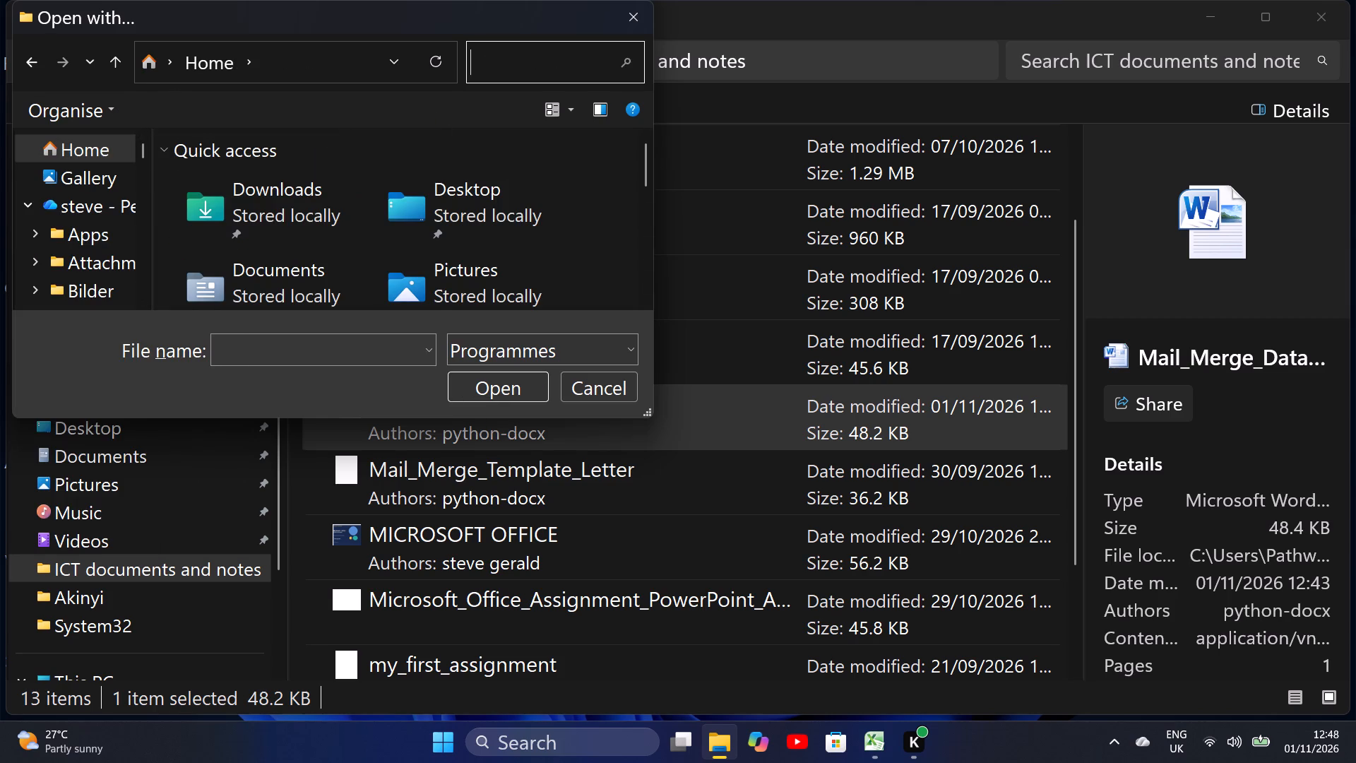
type("exce")
key("l")
key("Return")
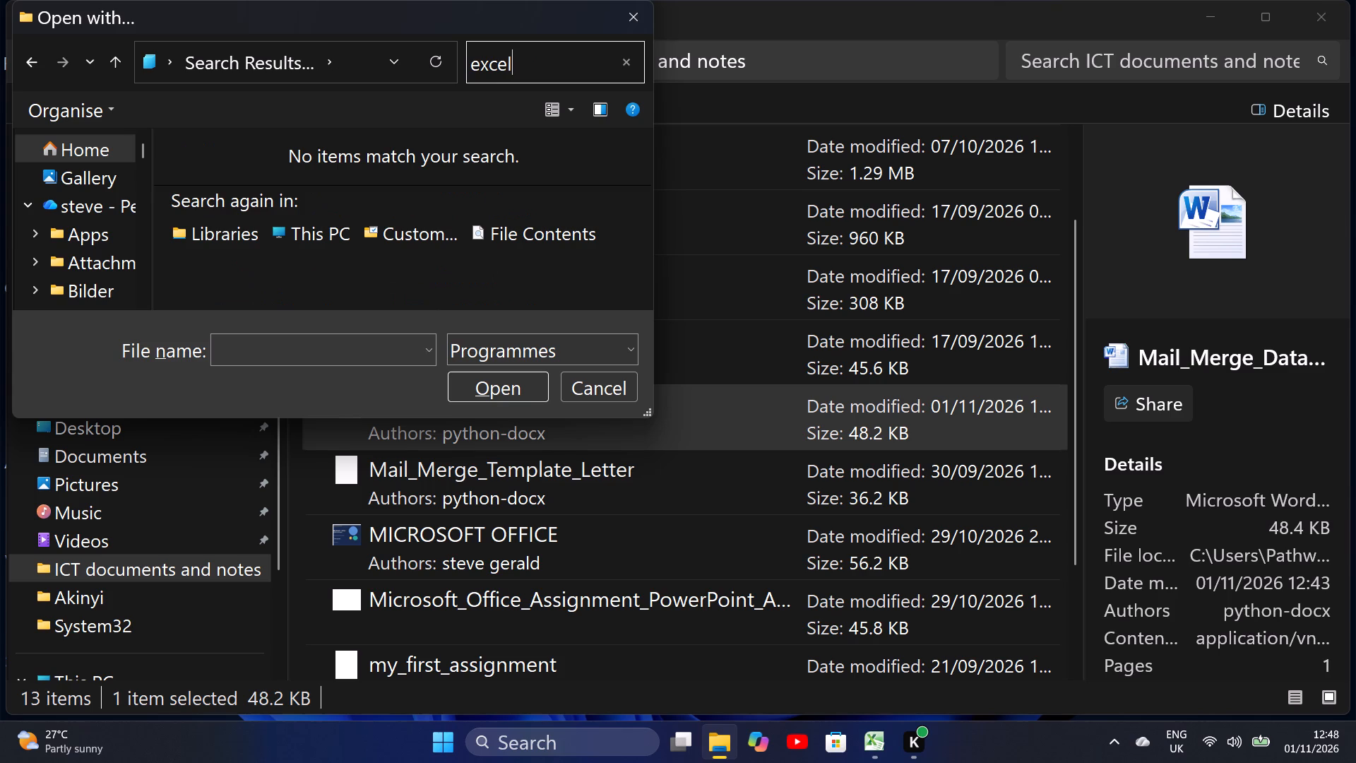
left_click(626, 16)
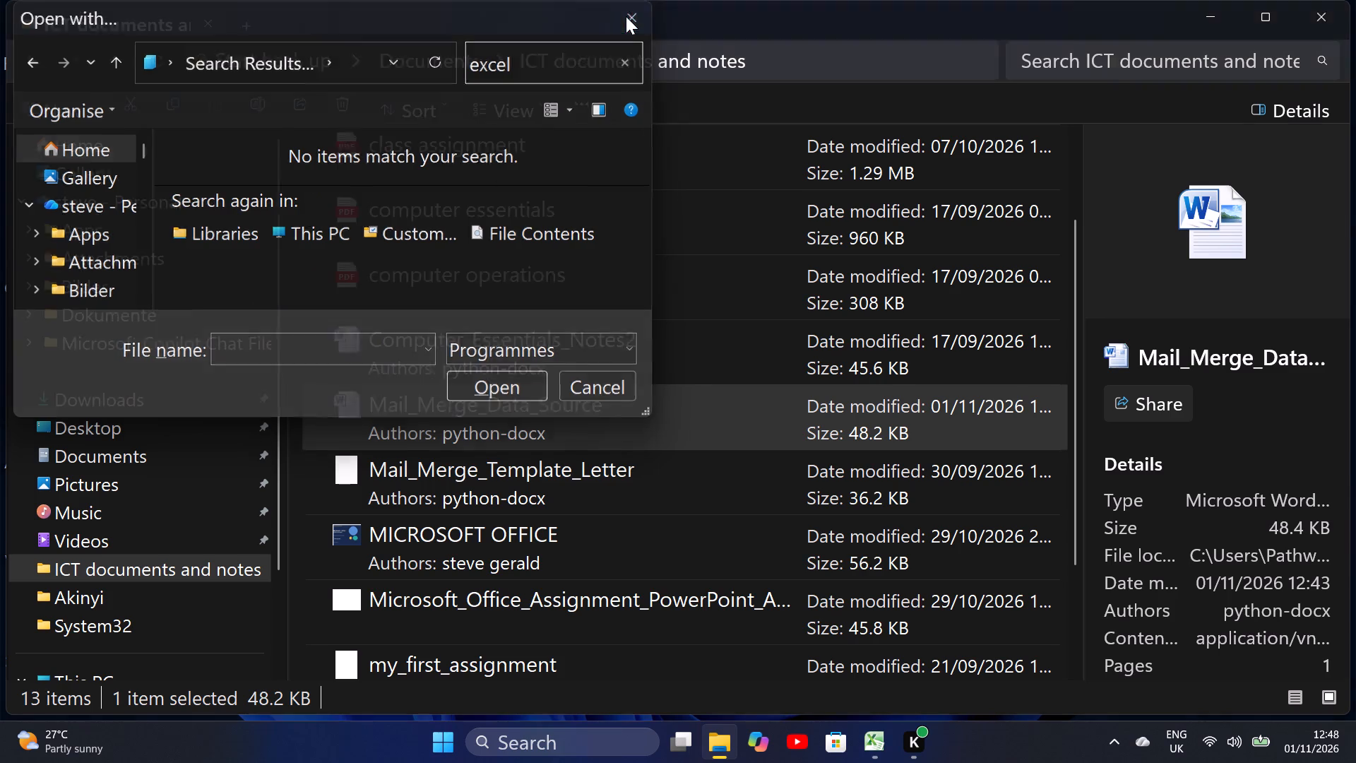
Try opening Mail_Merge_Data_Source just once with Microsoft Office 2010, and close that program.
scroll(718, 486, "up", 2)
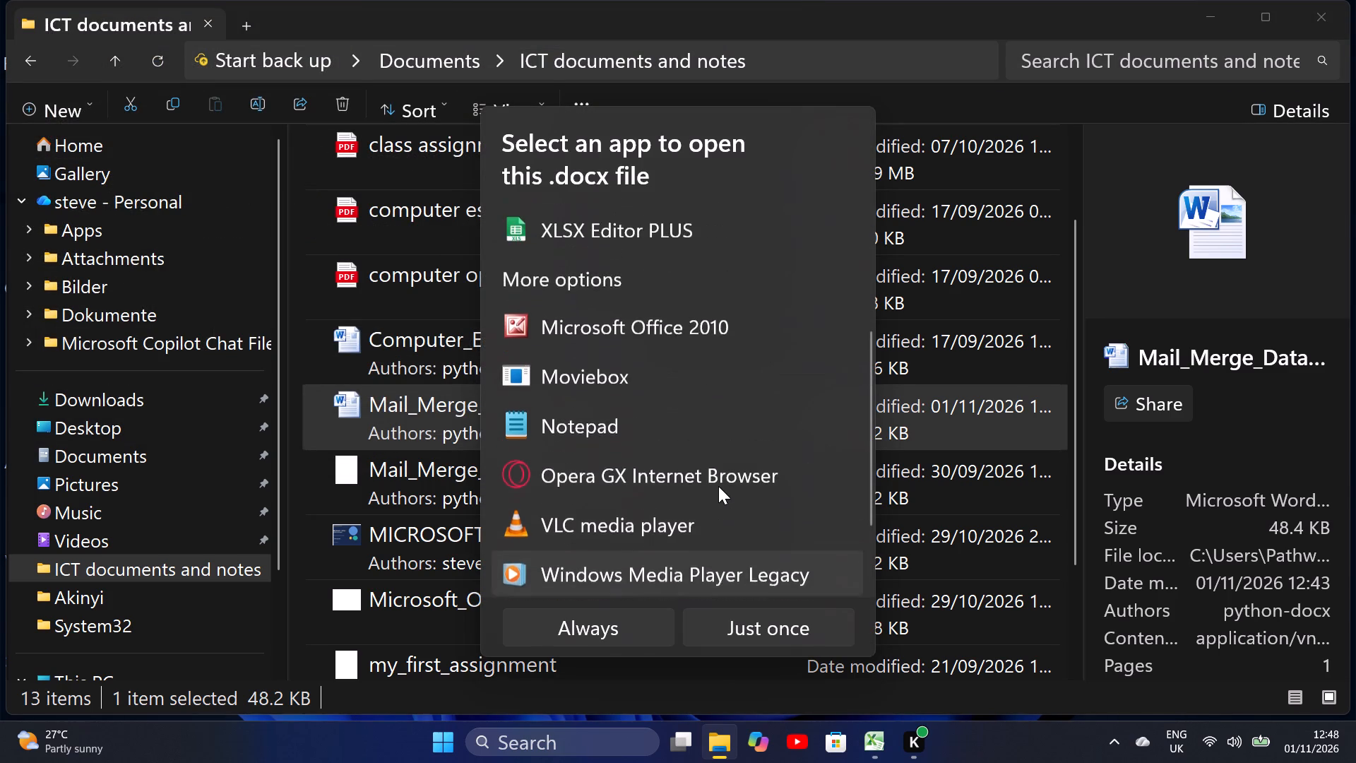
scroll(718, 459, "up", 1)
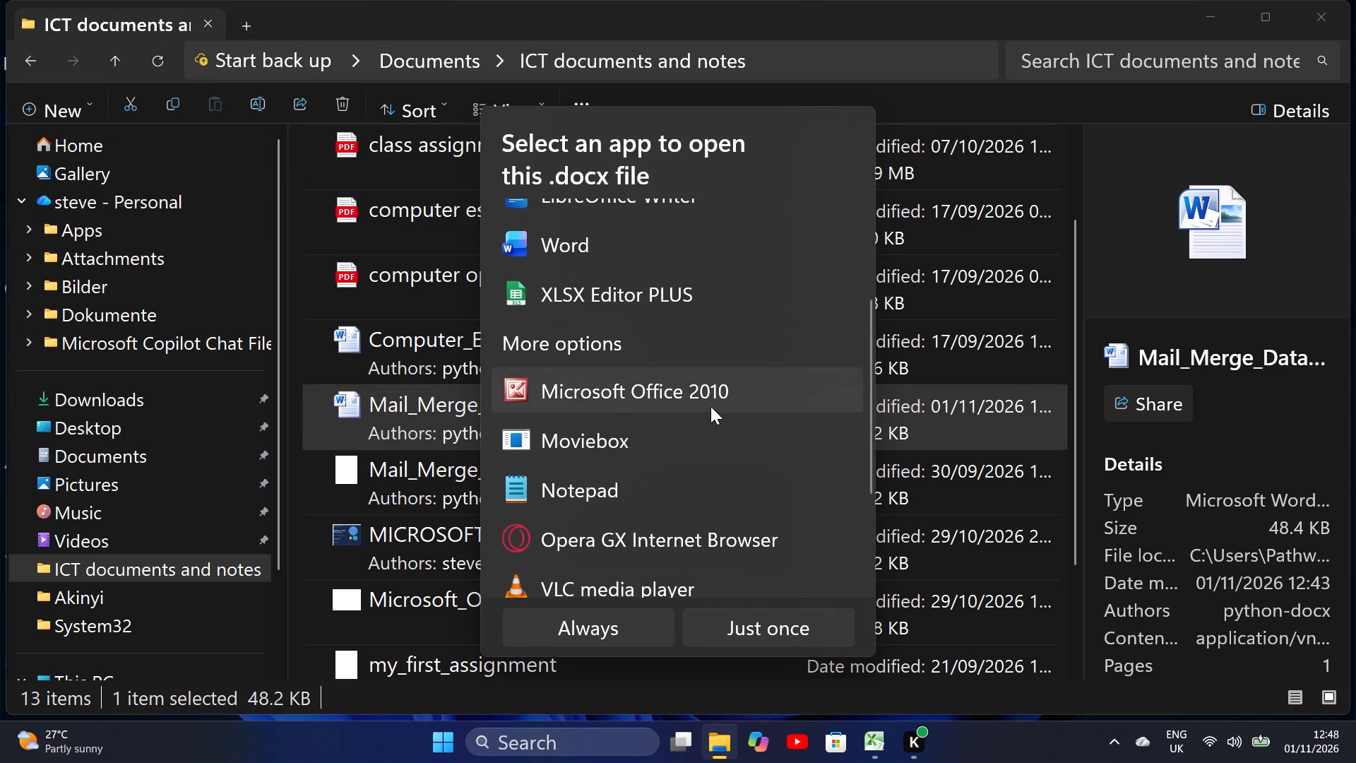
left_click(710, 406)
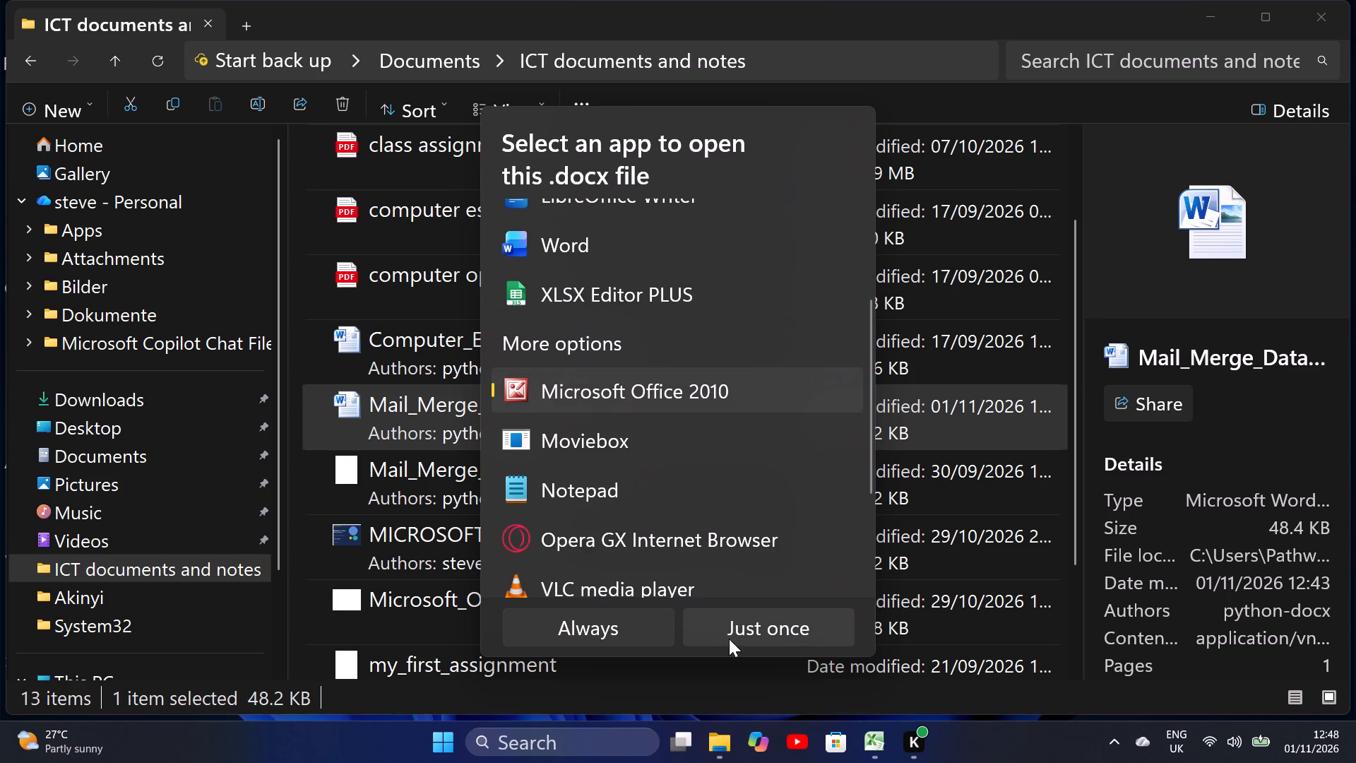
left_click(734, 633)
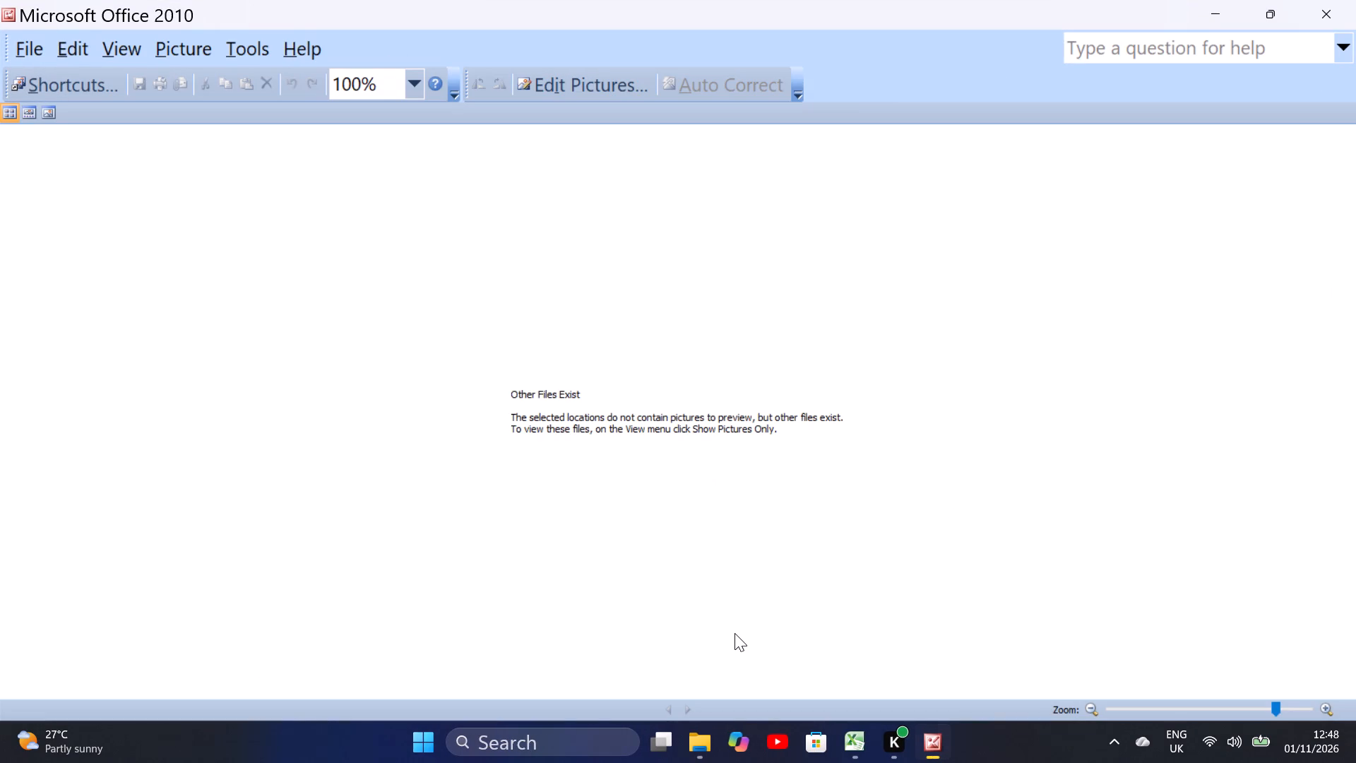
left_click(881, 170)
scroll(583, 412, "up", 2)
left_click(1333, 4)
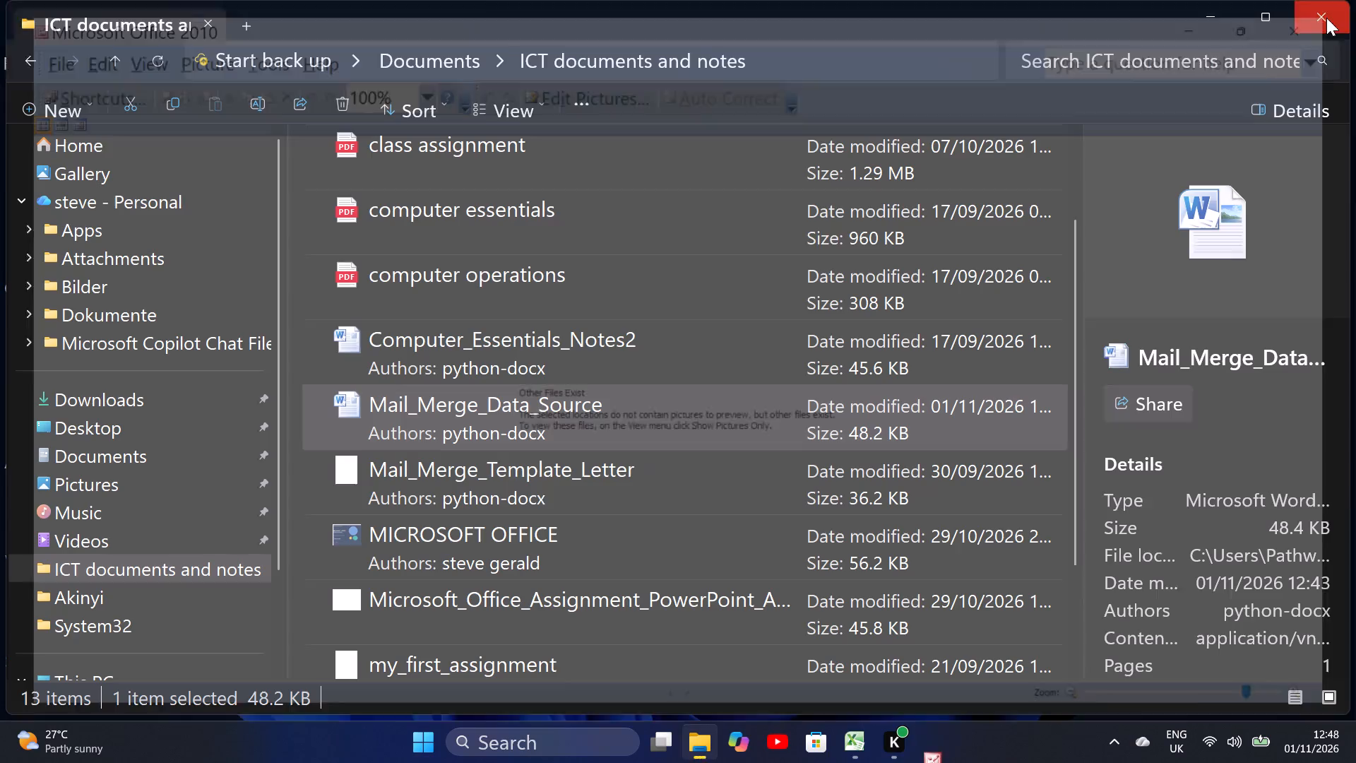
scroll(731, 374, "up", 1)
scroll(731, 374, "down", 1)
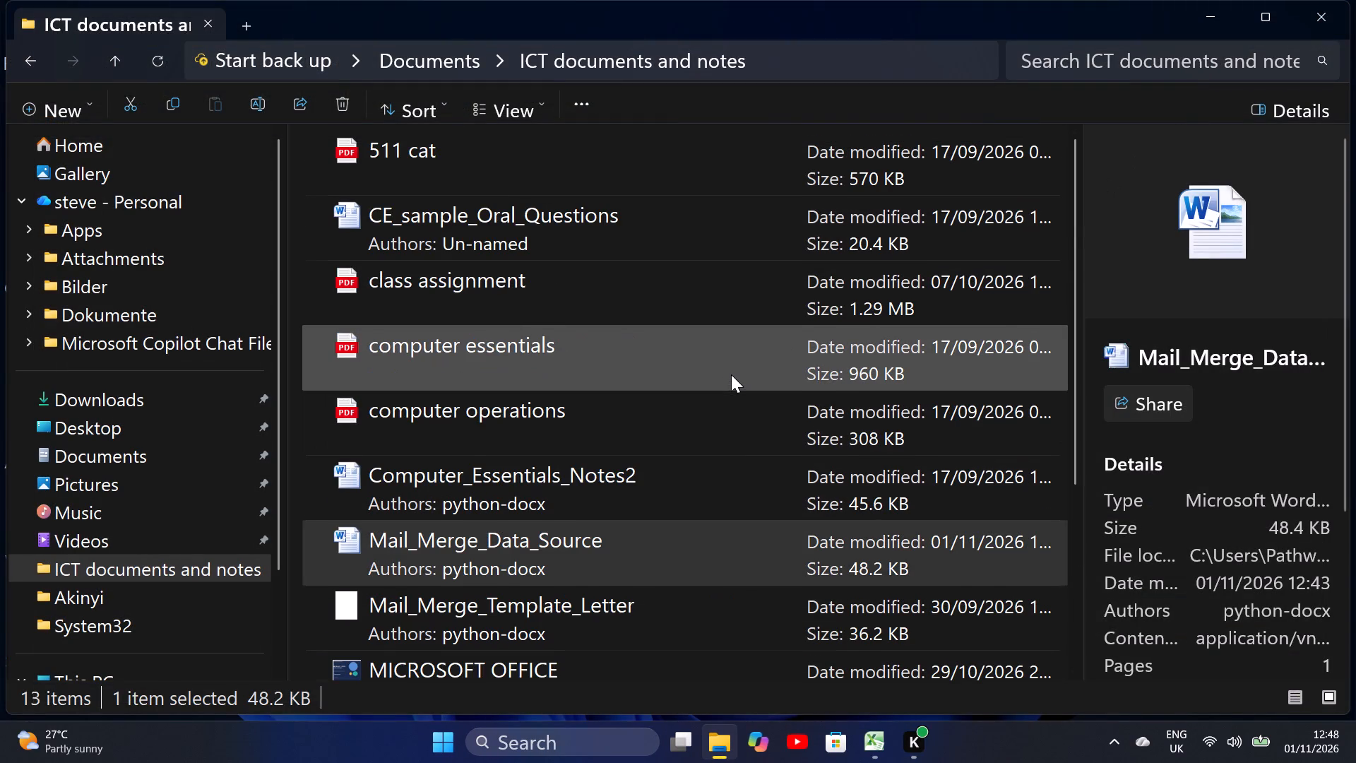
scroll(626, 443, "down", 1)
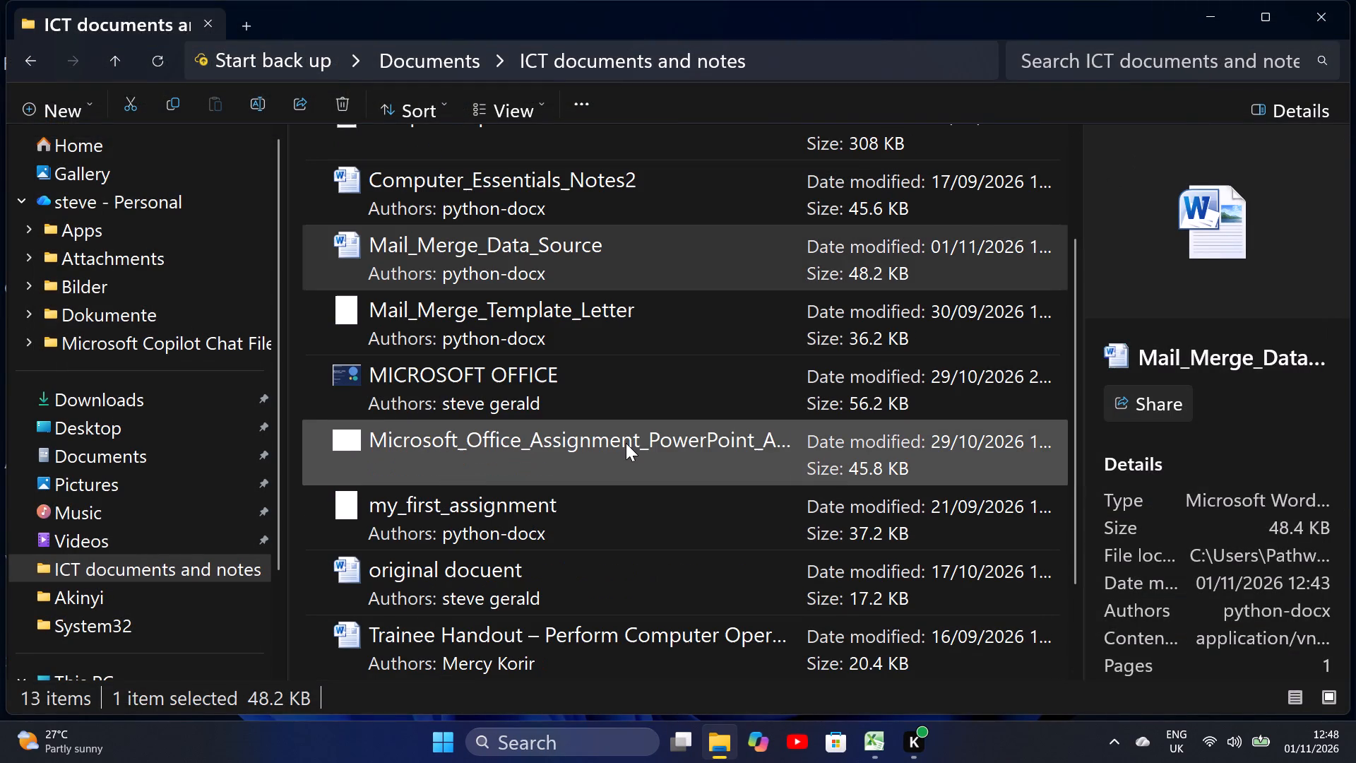
Open Microsoft_Office_Assignment_PowerPoint_Access_Publisher-1, dismiss the activation notice, and check its opening slides and outline.
scroll(626, 443, "down", 2)
double_click(618, 441)
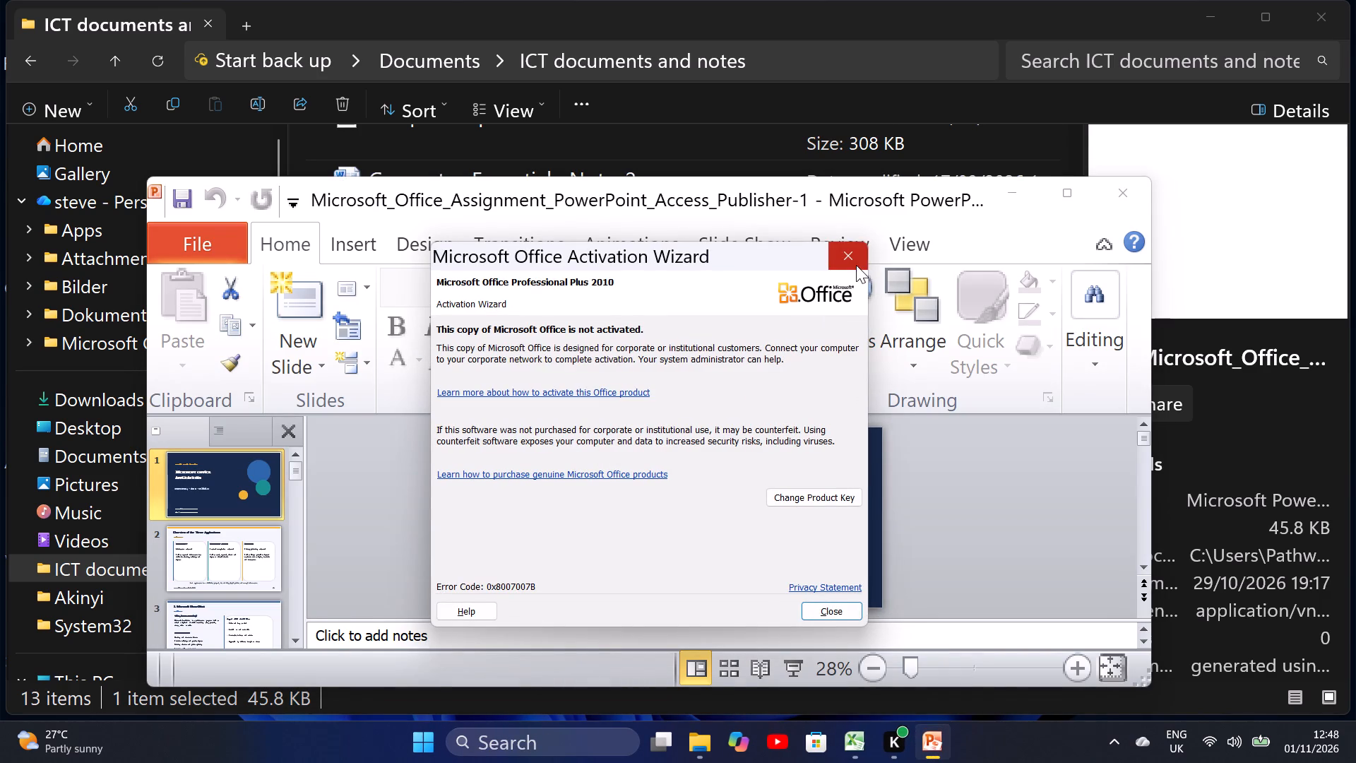
left_click(856, 265)
left_click(1072, 193)
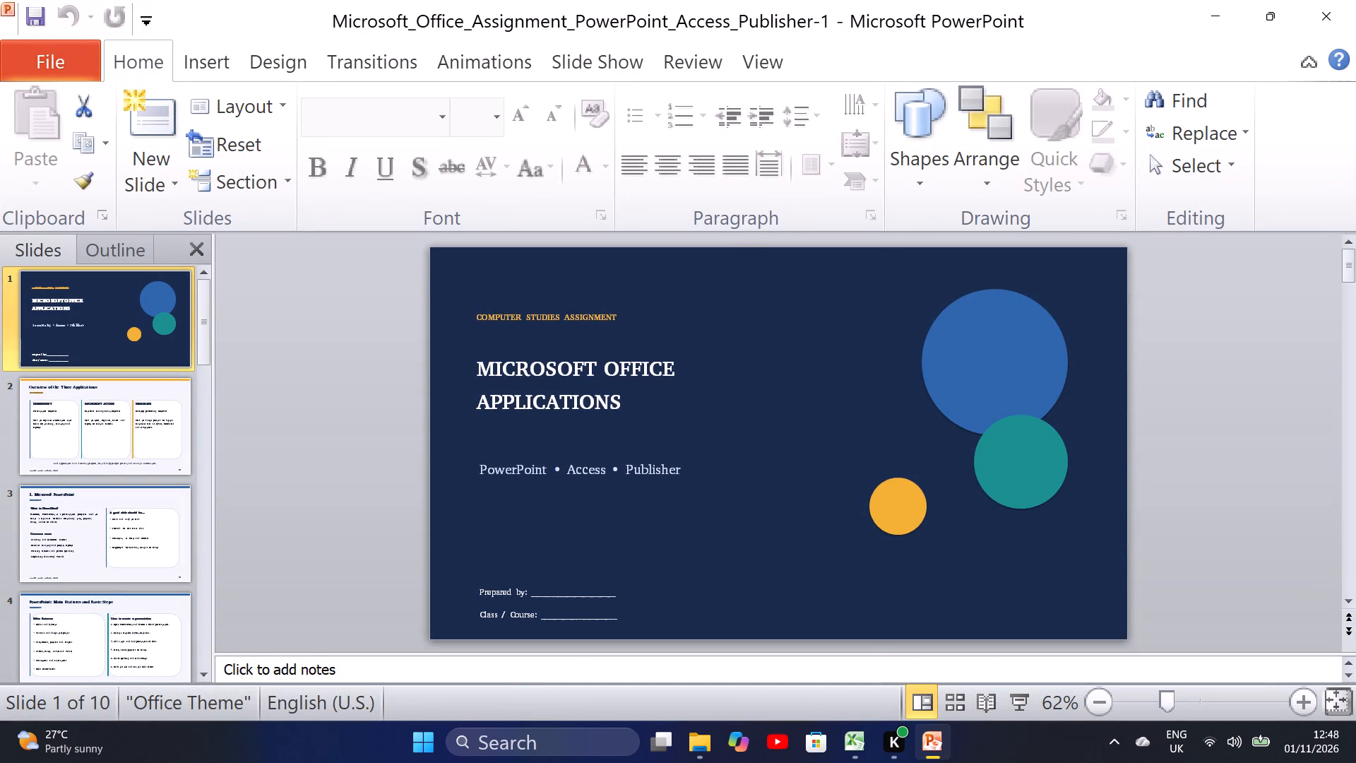
scroll(729, 357, "down", 1)
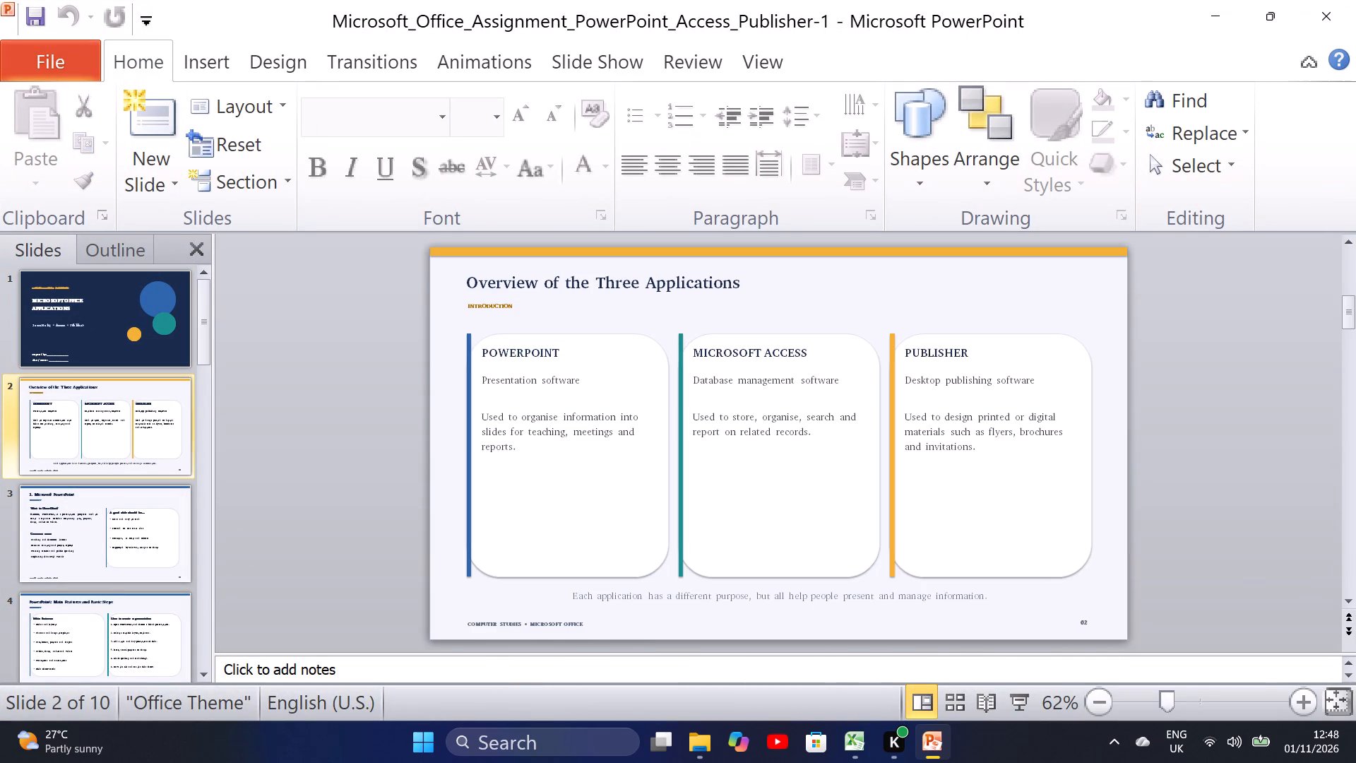
scroll(523, 317, "up", 1)
left_click(105, 252)
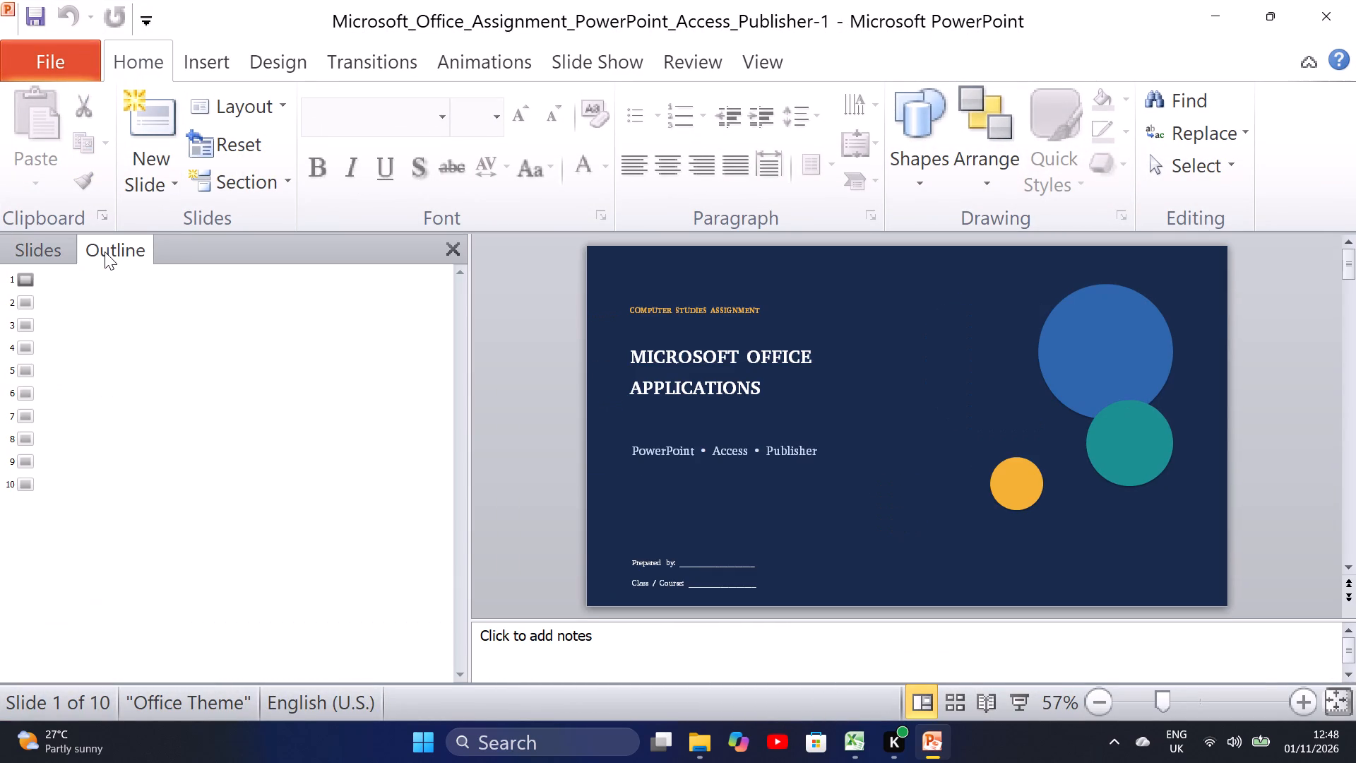
left_click(106, 251)
left_click(55, 243)
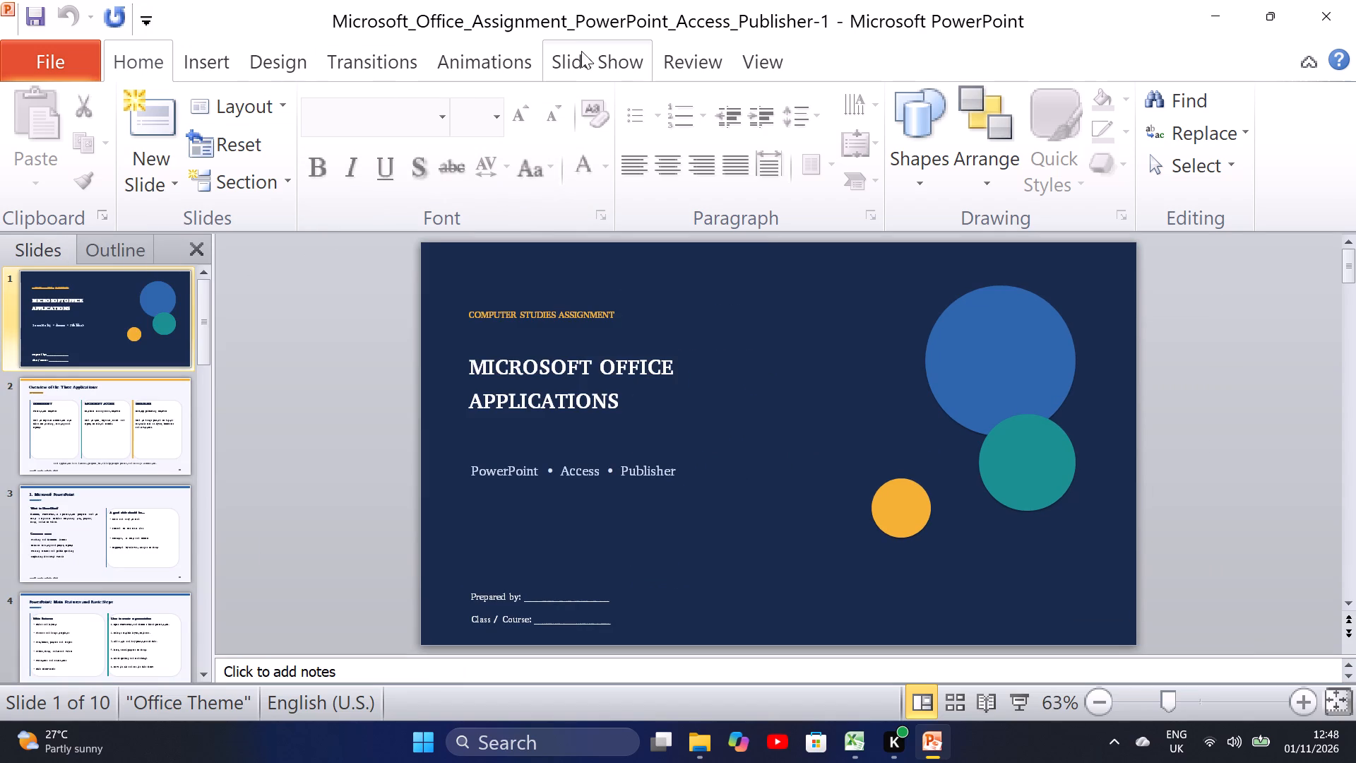
Read through the Microsoft Office Applications presentation in Reading View up to the end of the show.
left_click(803, 73)
left_click(755, 65)
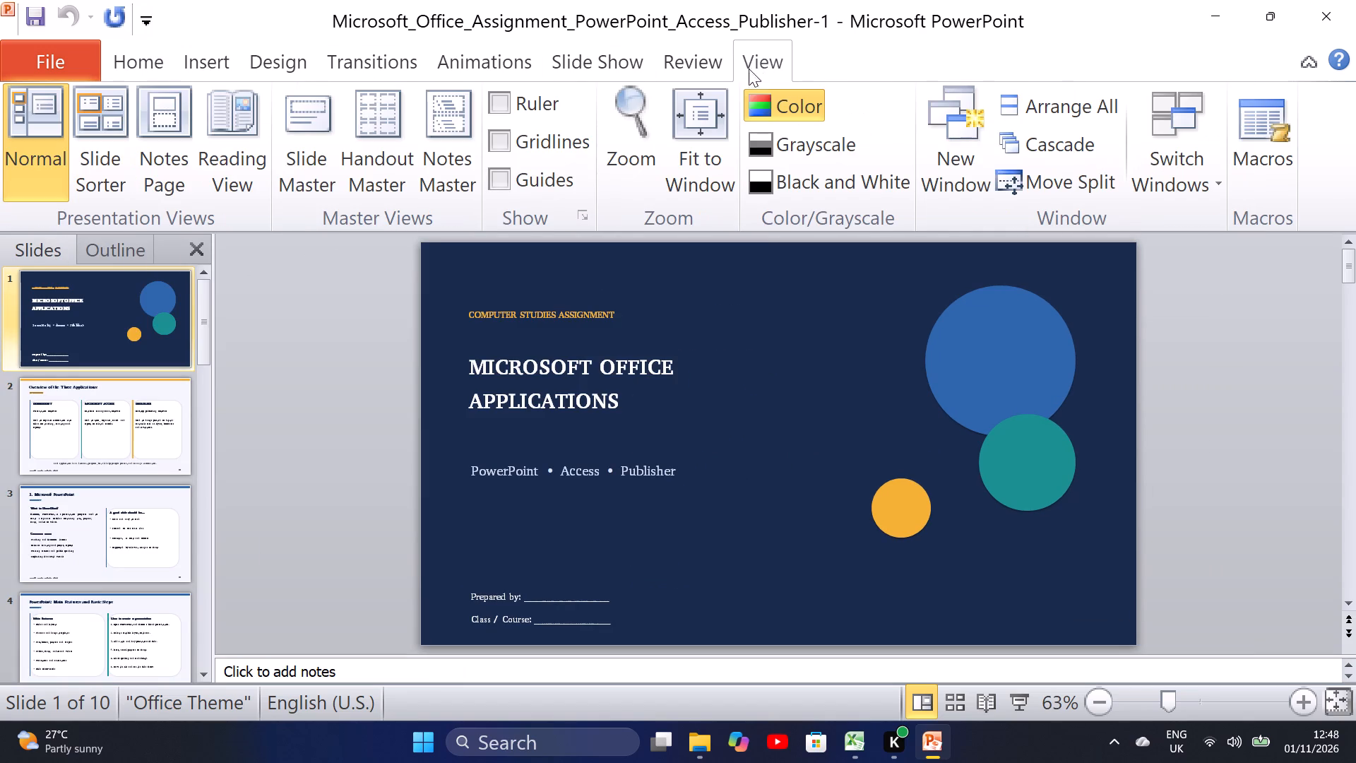
left_click(244, 177)
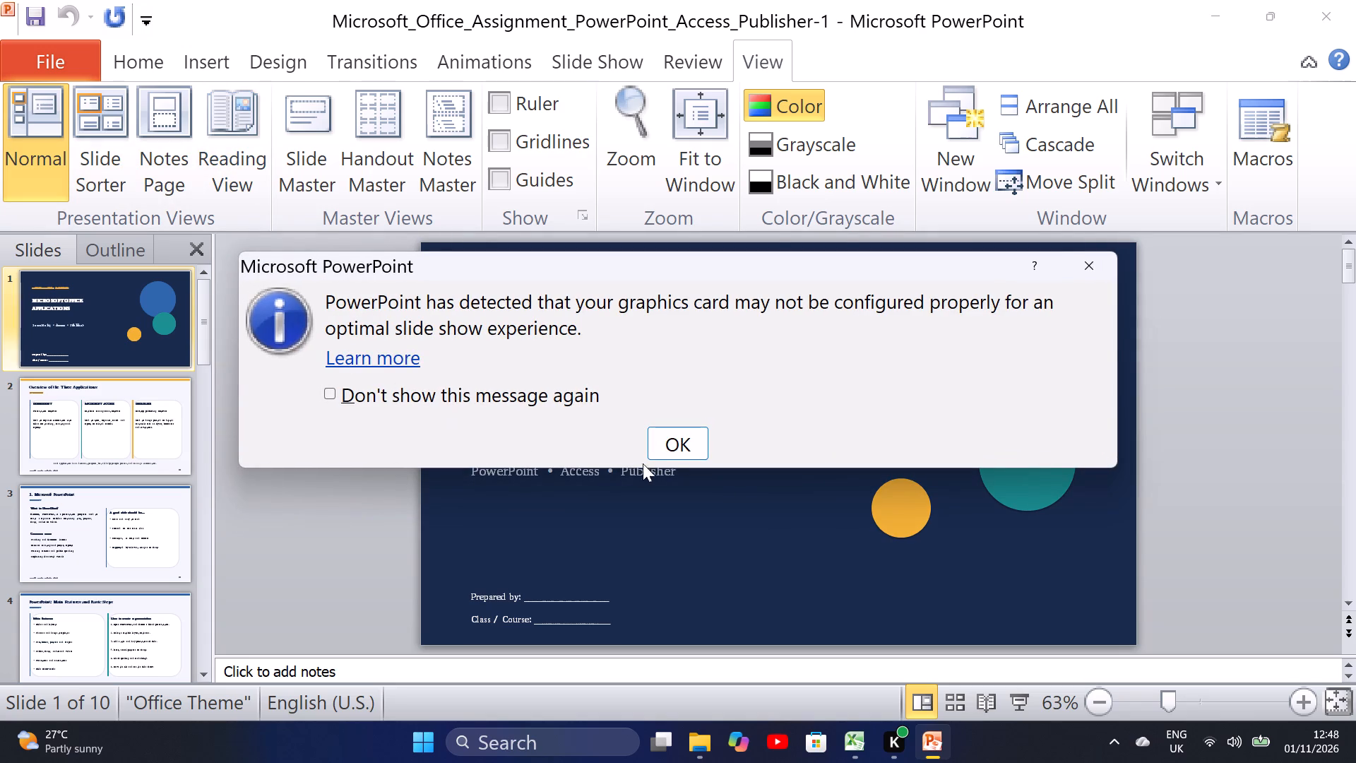
left_click(670, 452)
scroll(658, 352, "down", 1)
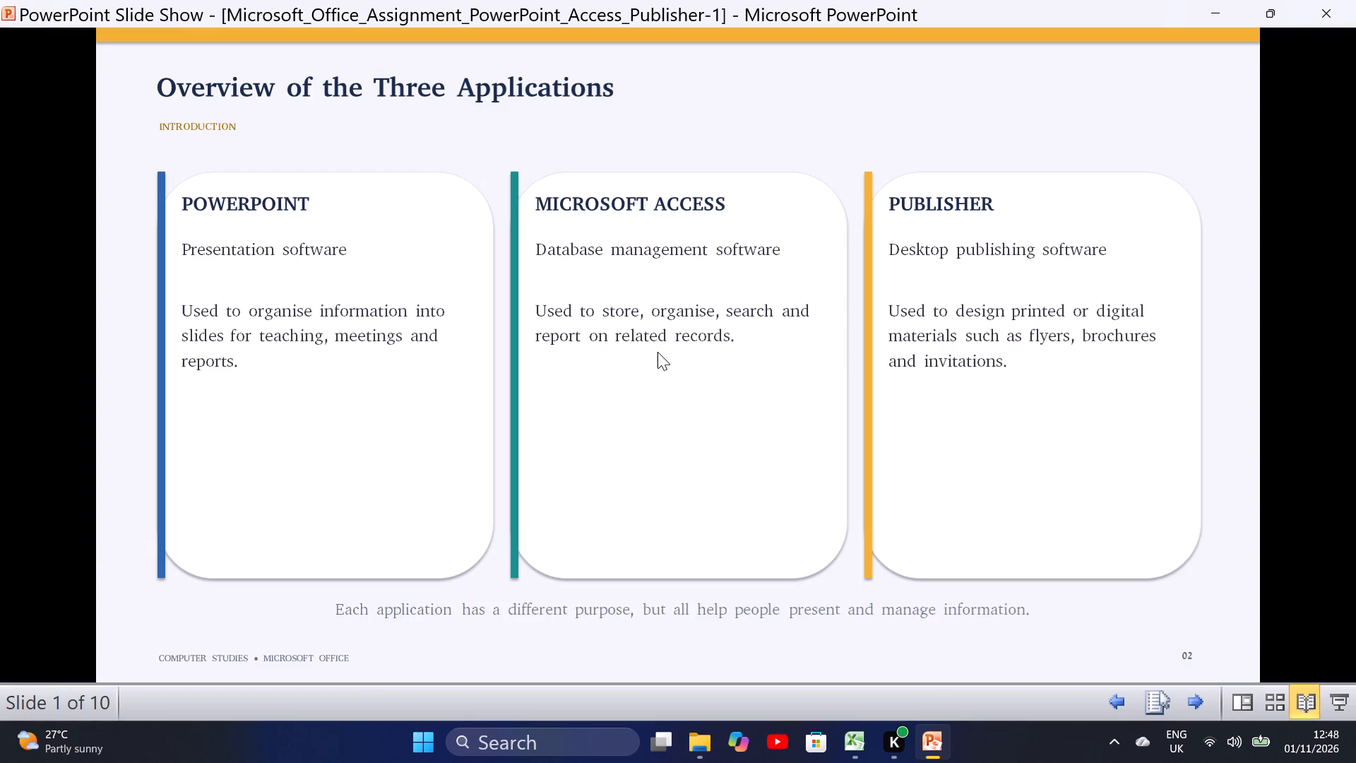
scroll(658, 352, "up", 1)
scroll(658, 352, "down", 3)
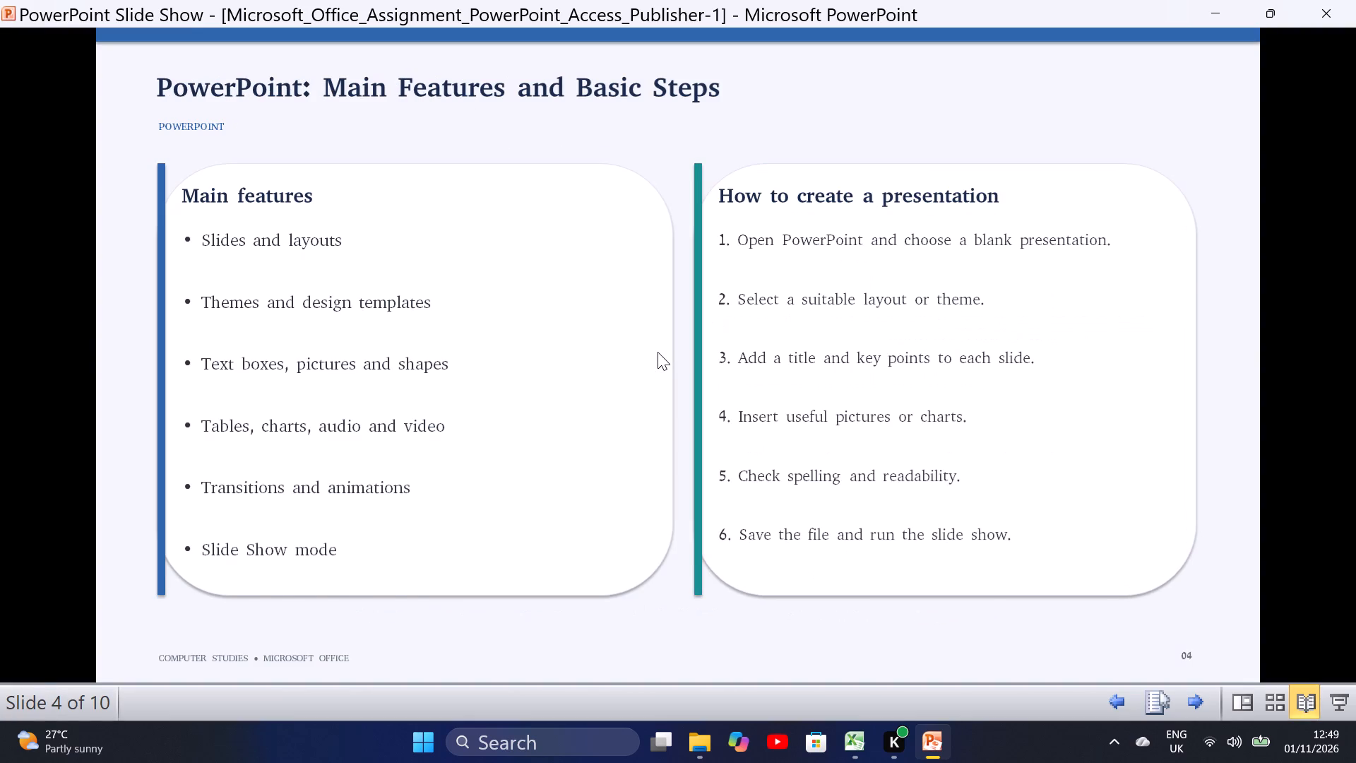
scroll(658, 352, "down", 3)
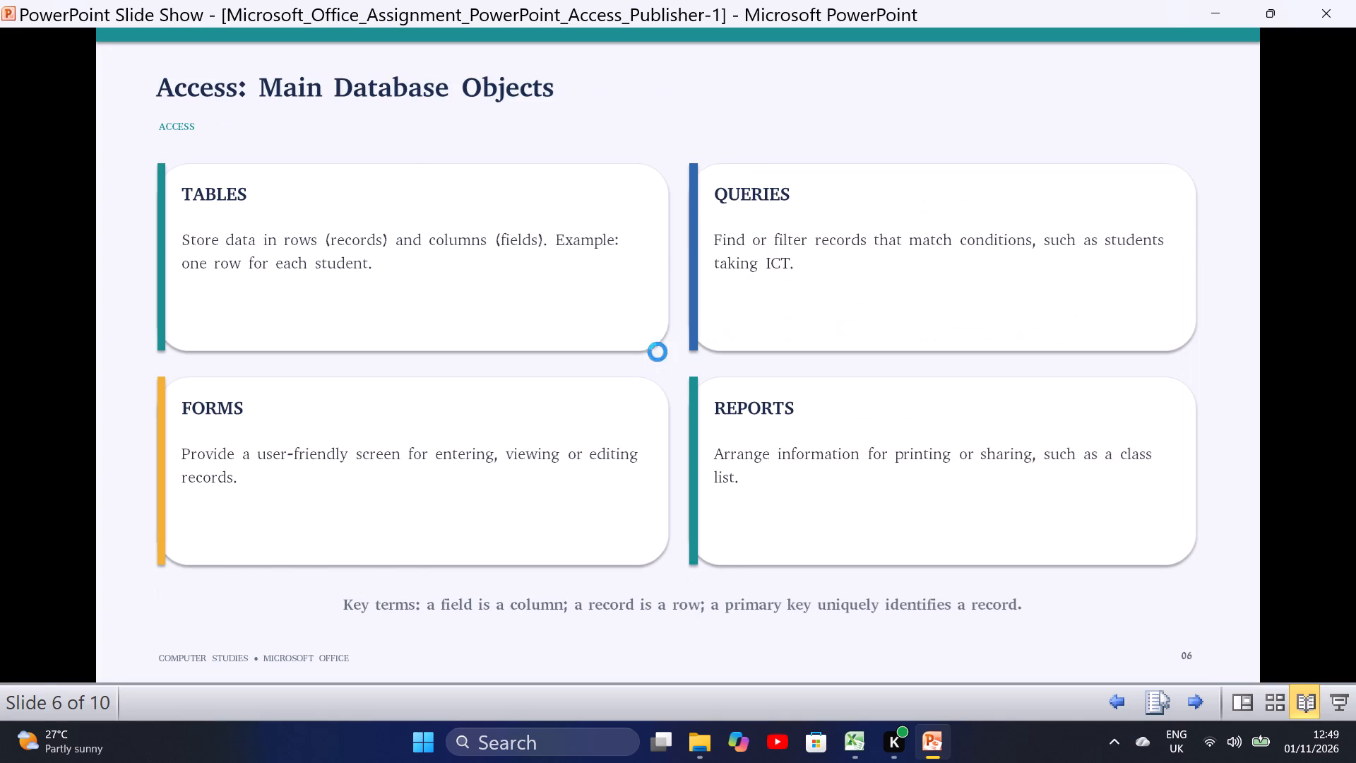
scroll(658, 352, "down", 3)
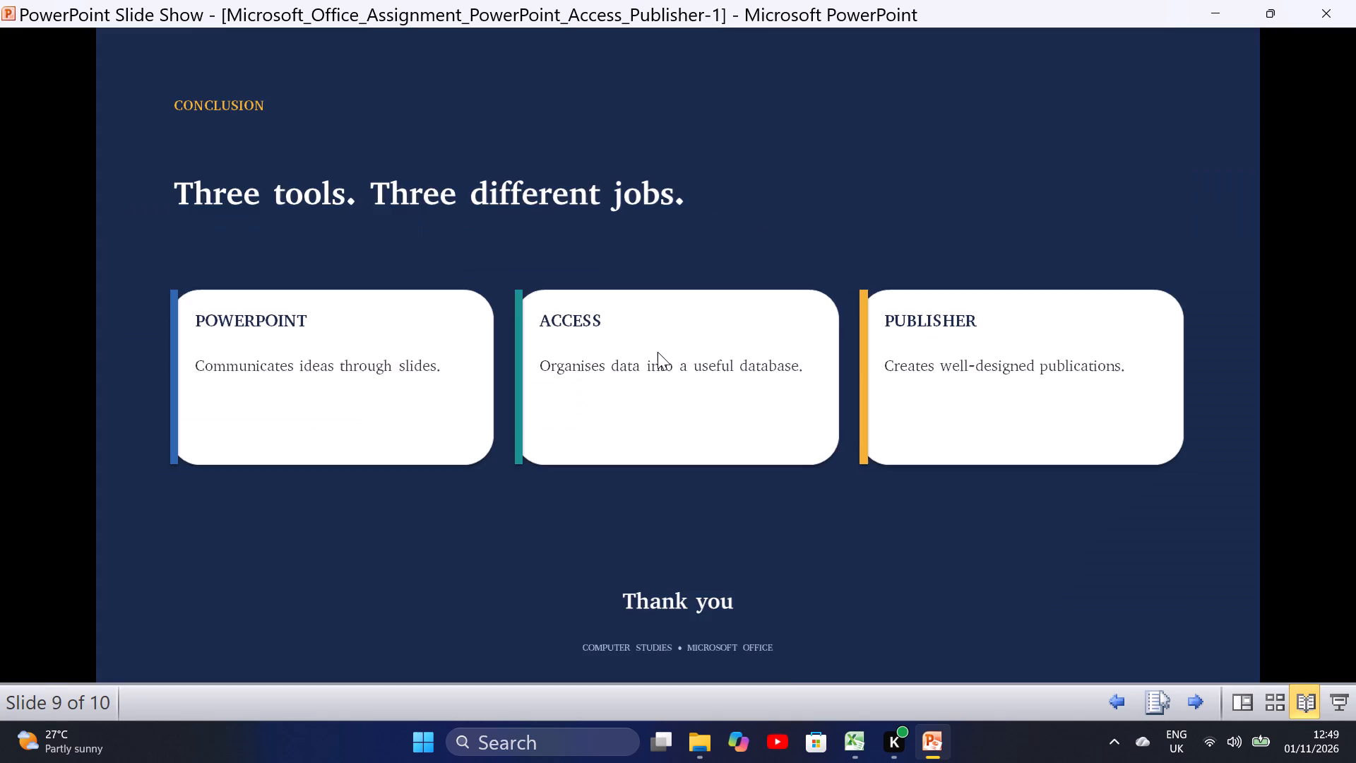
scroll(658, 352, "up", 1)
scroll(658, 352, "down", 1)
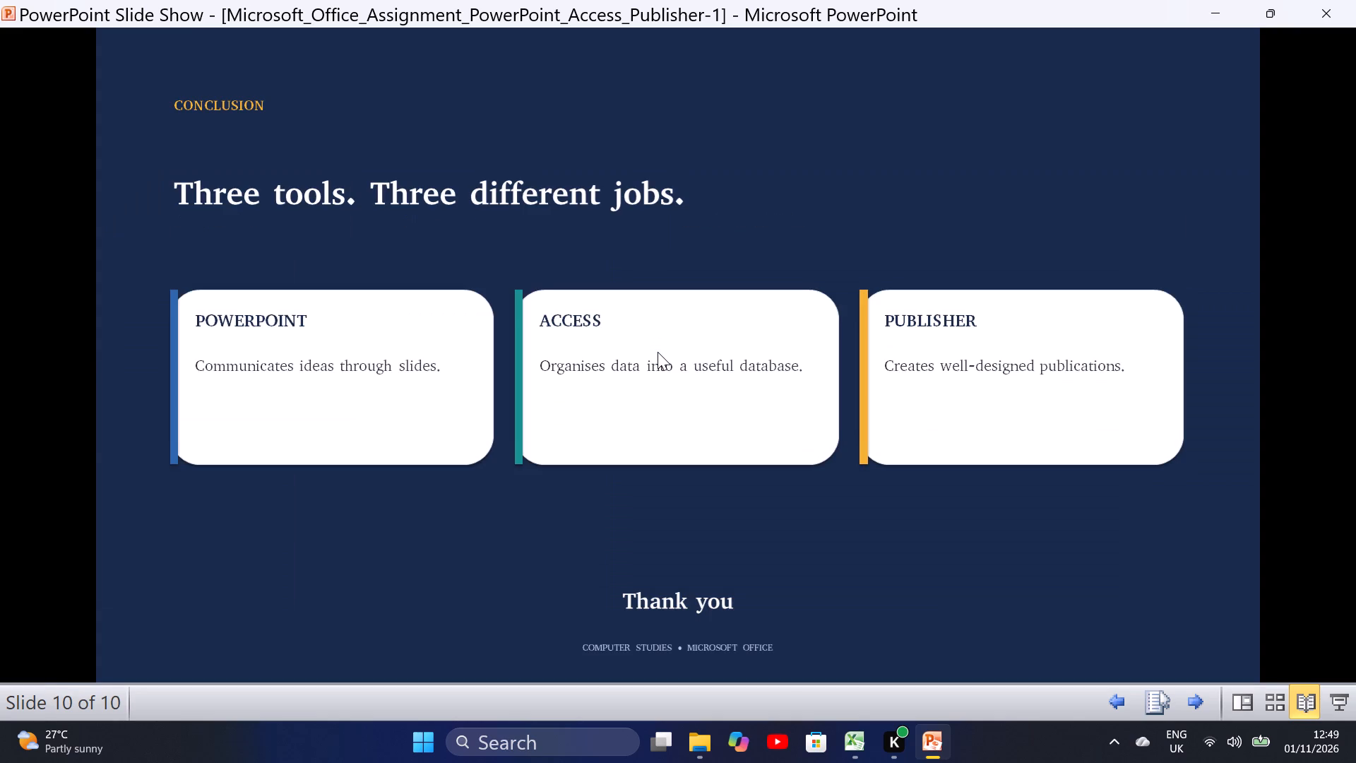
scroll(658, 352, "down", 2)
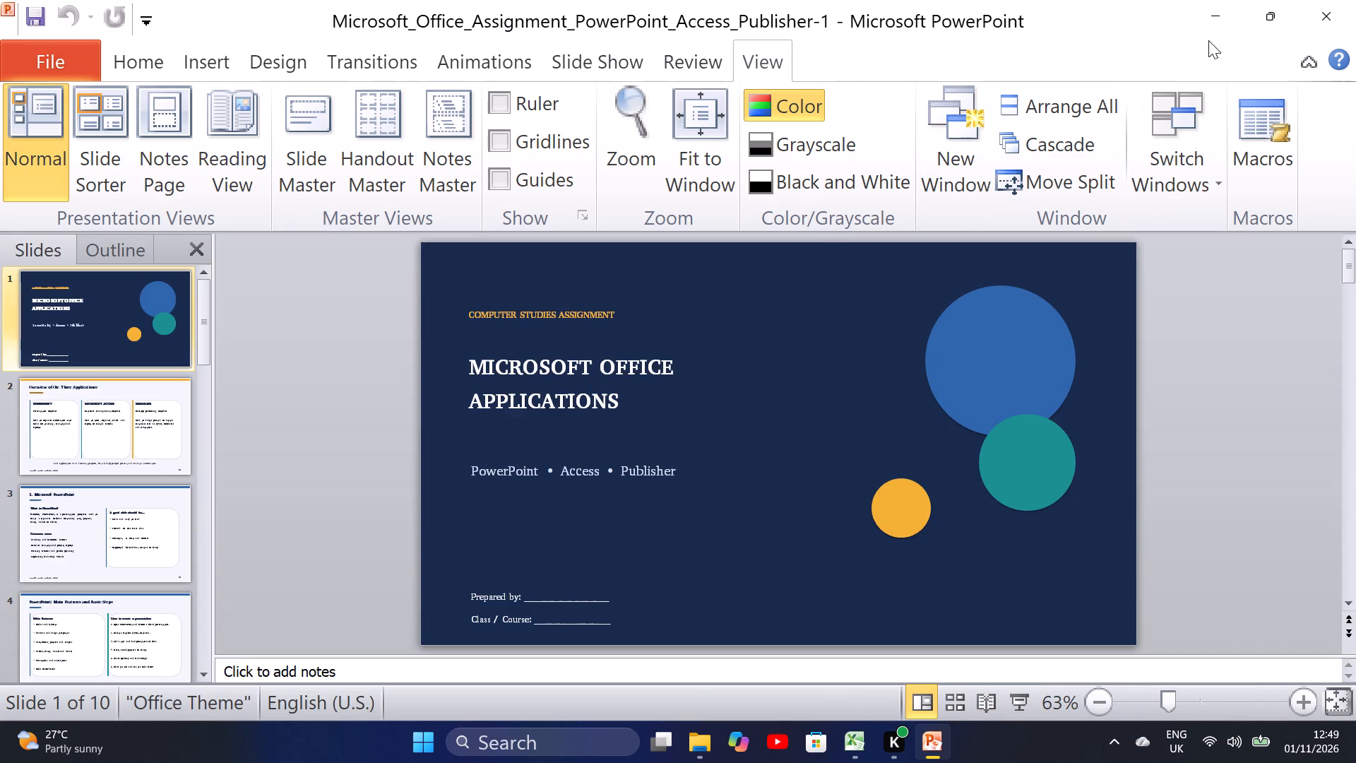
Review all the presentation's slides again in Normal view, and close the presentation.
scroll(890, 338, "down", 2)
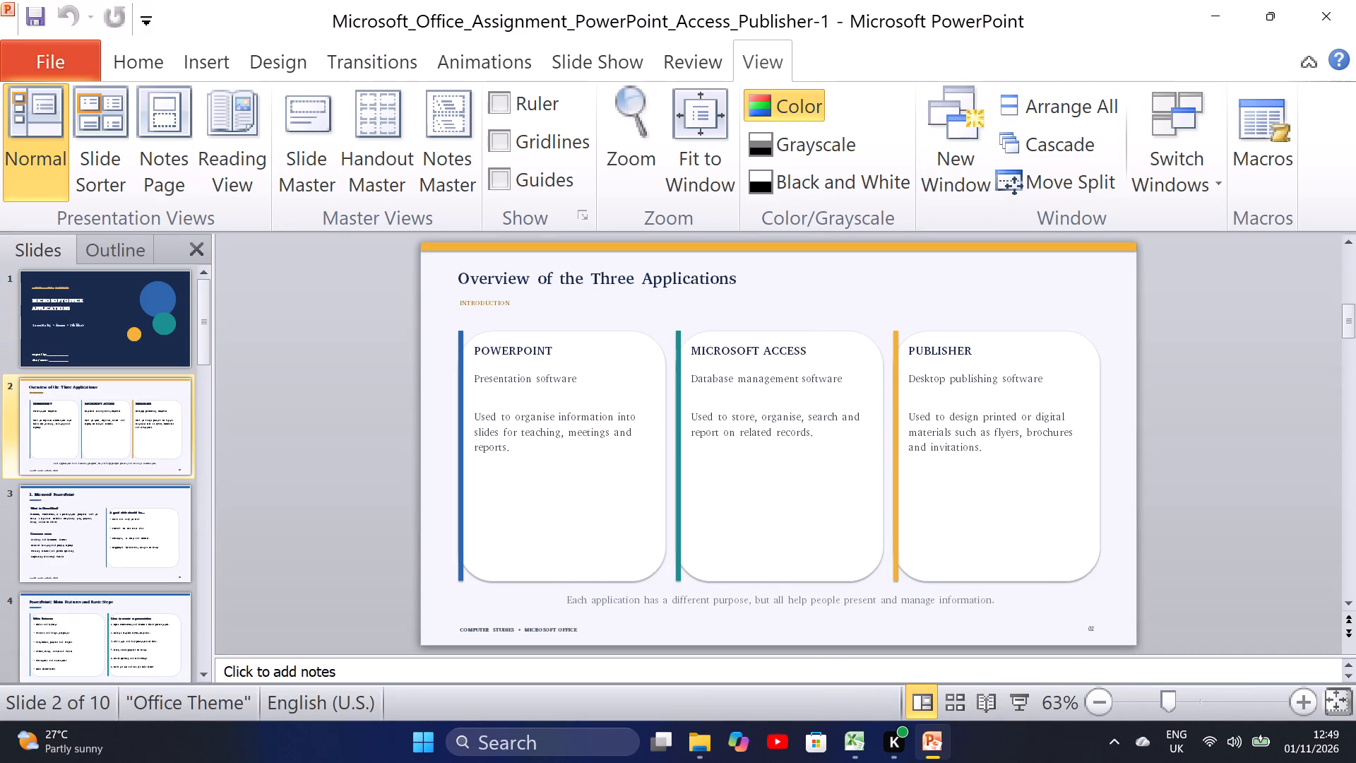
scroll(890, 338, "down", 3)
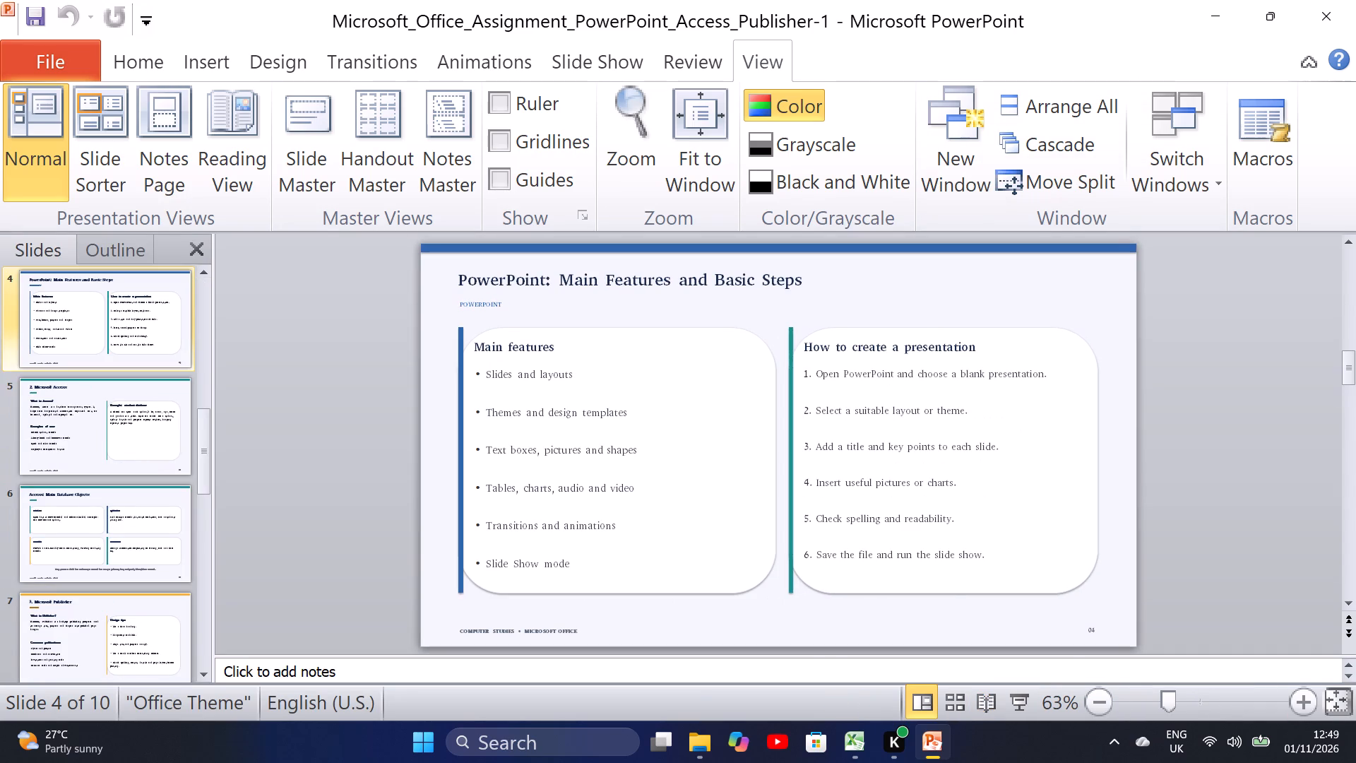
scroll(890, 338, "down", 3)
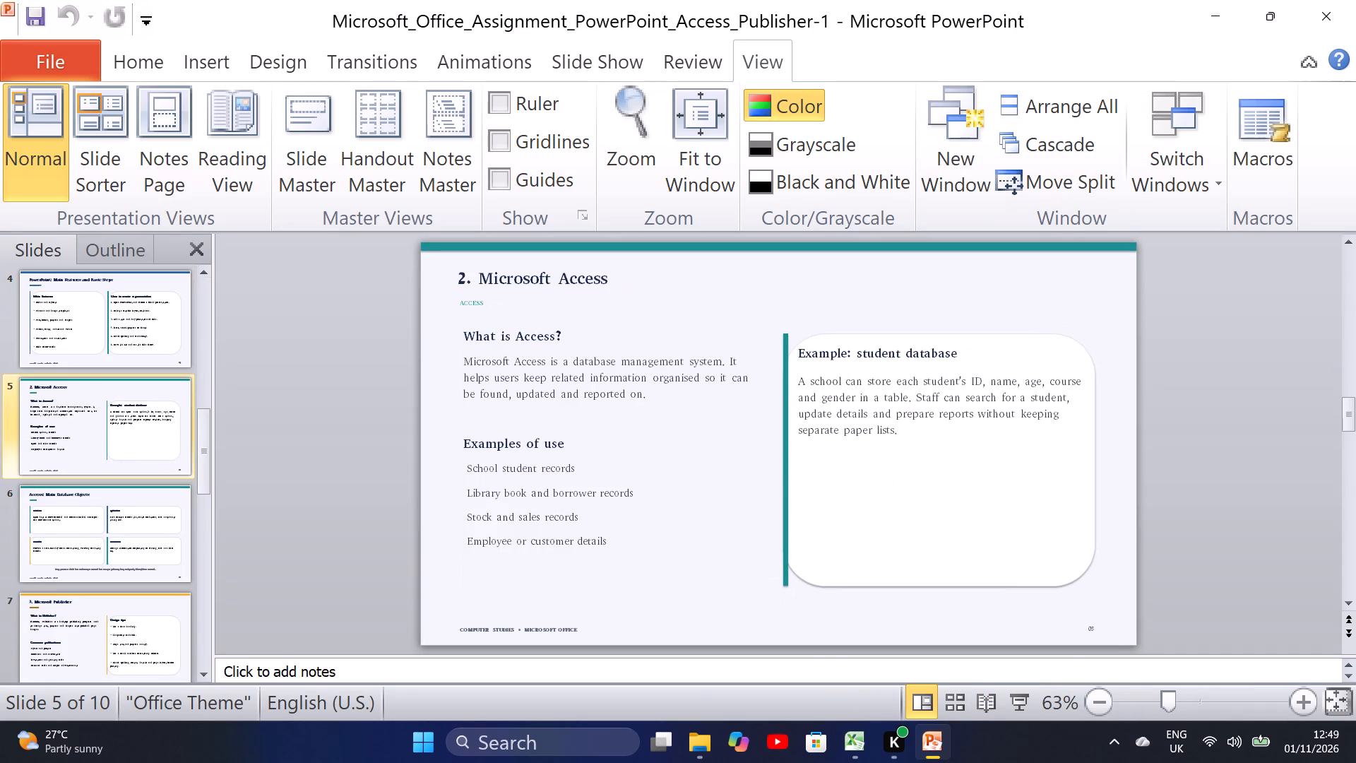
scroll(890, 338, "down", 4)
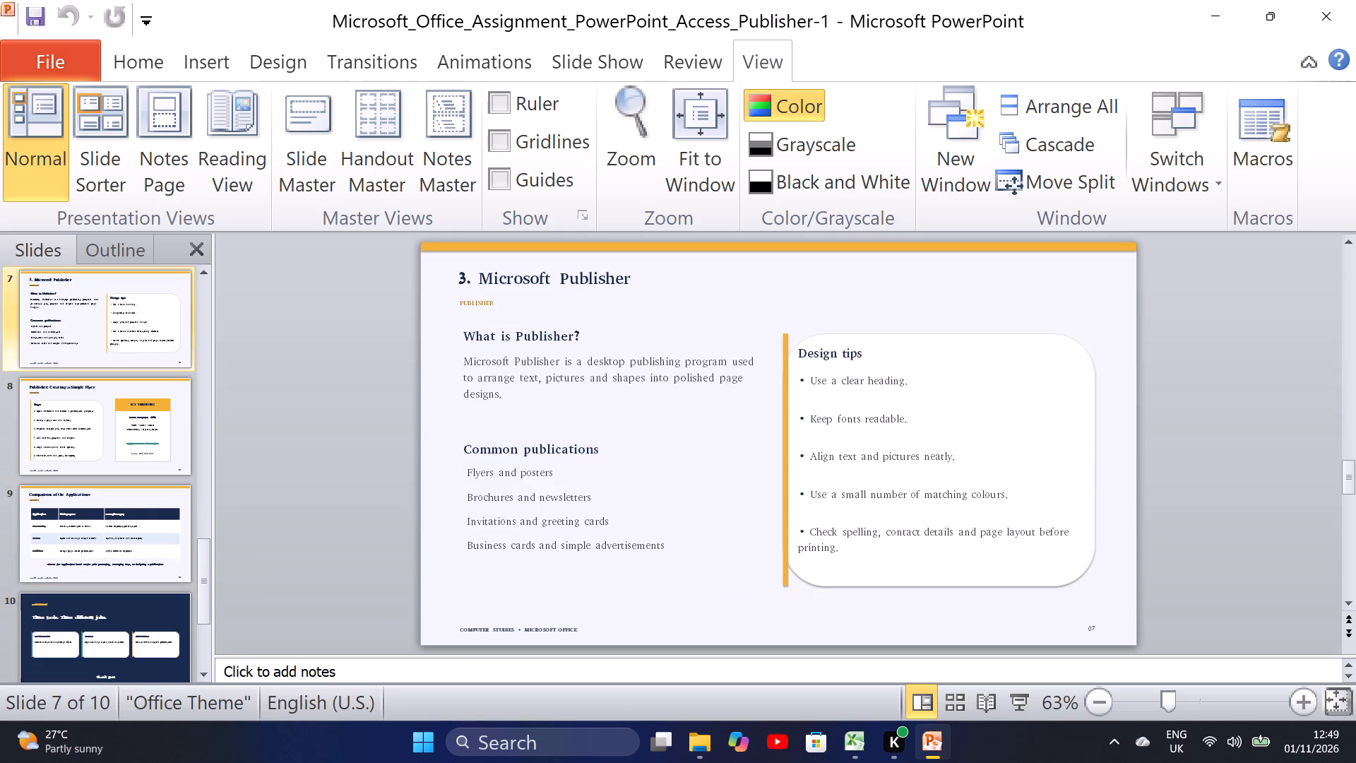
scroll(890, 338, "down", 5)
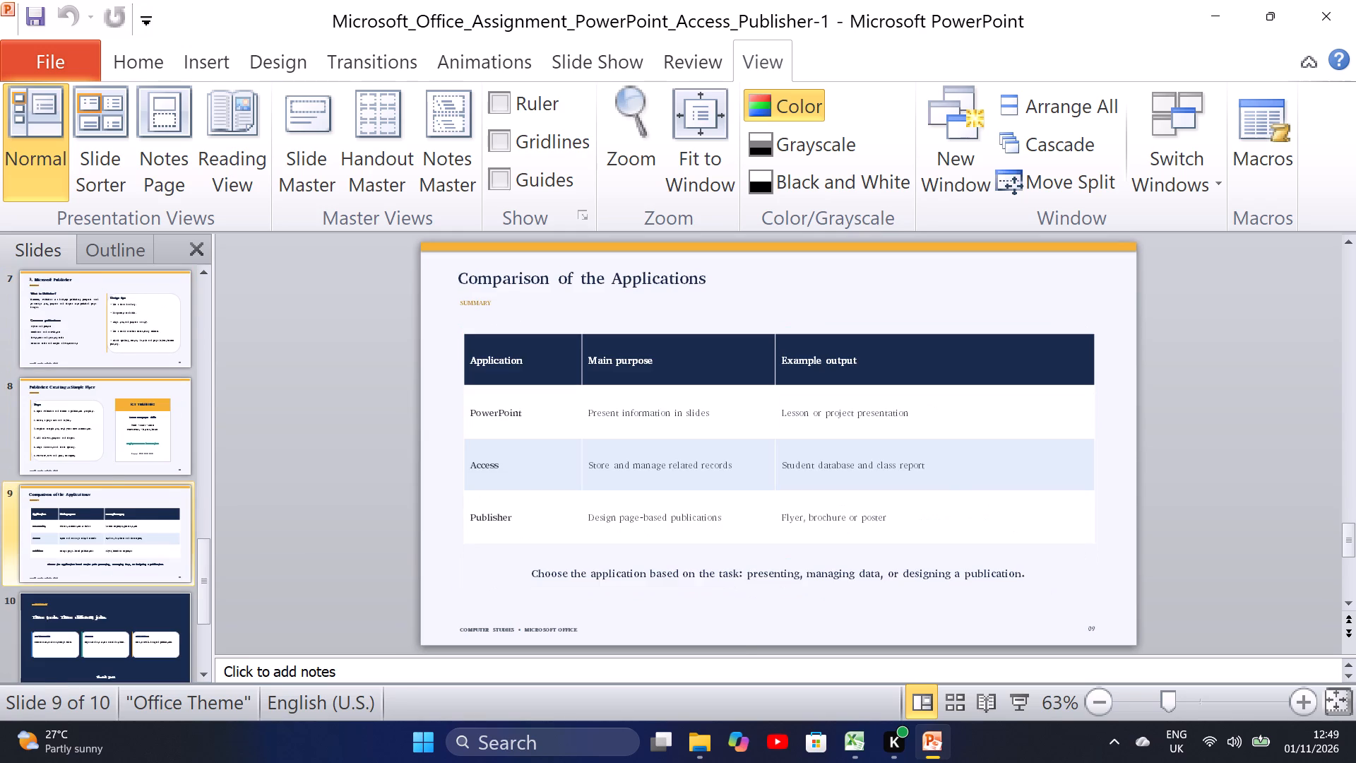
scroll(890, 338, "down", 1)
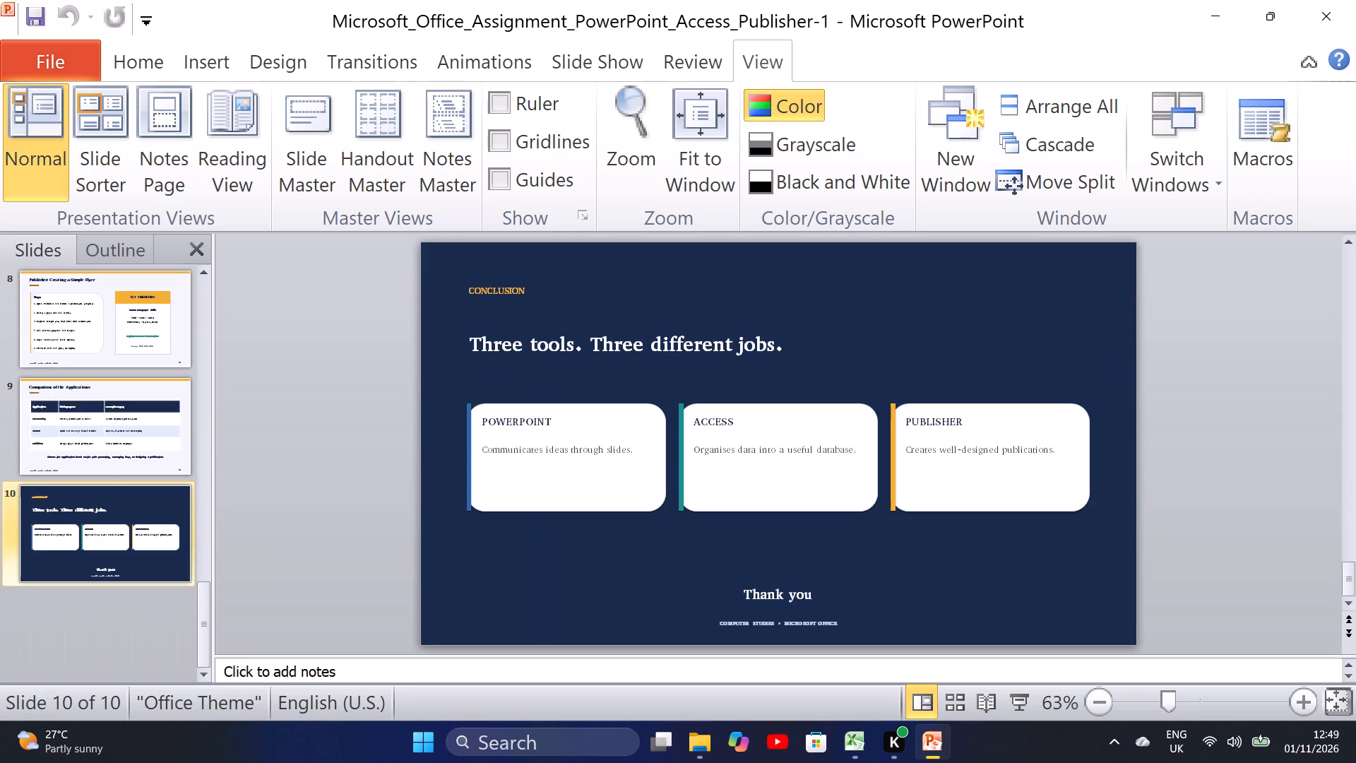
scroll(890, 338, "up", 1)
scroll(890, 338, "down", 1)
left_click(1321, 22)
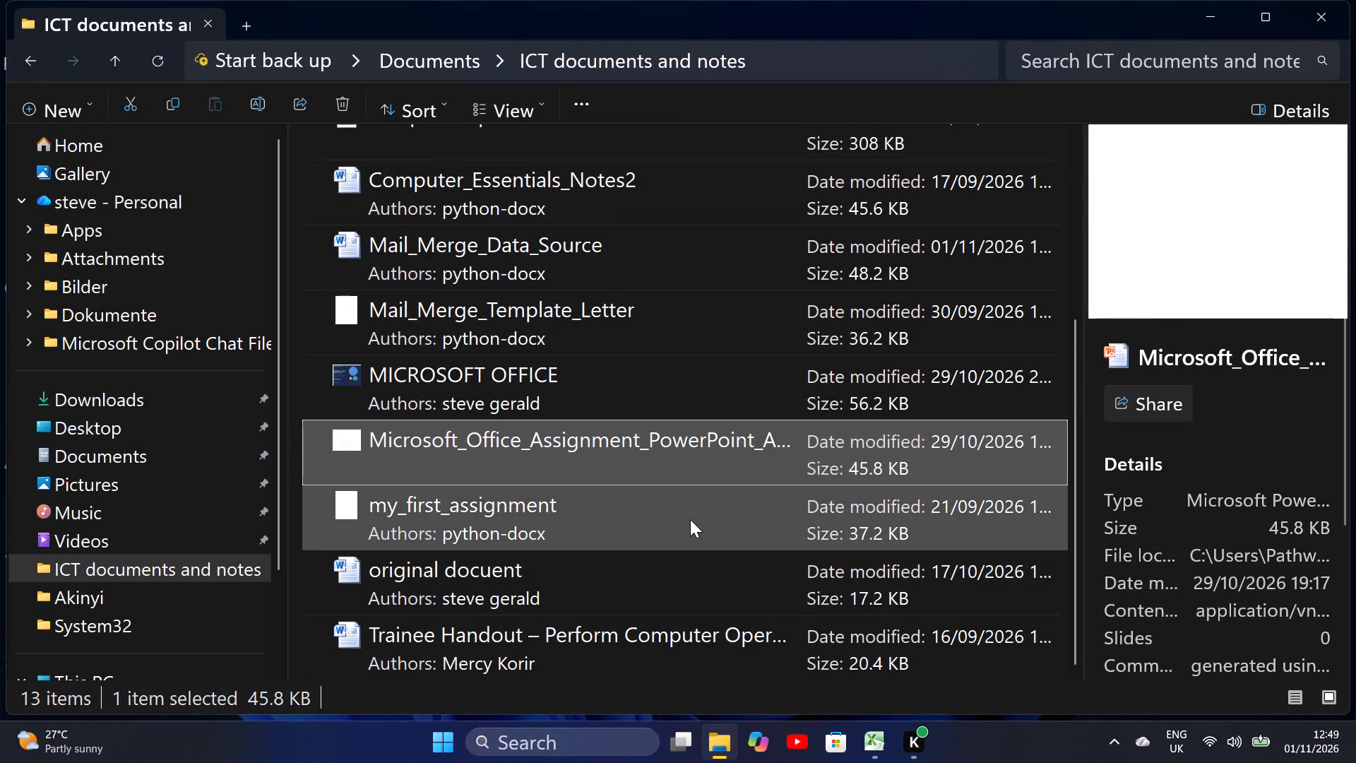
Open my_first_assignment from ICT documents and notes, read it through to the end, and close it.
double_click(690, 519)
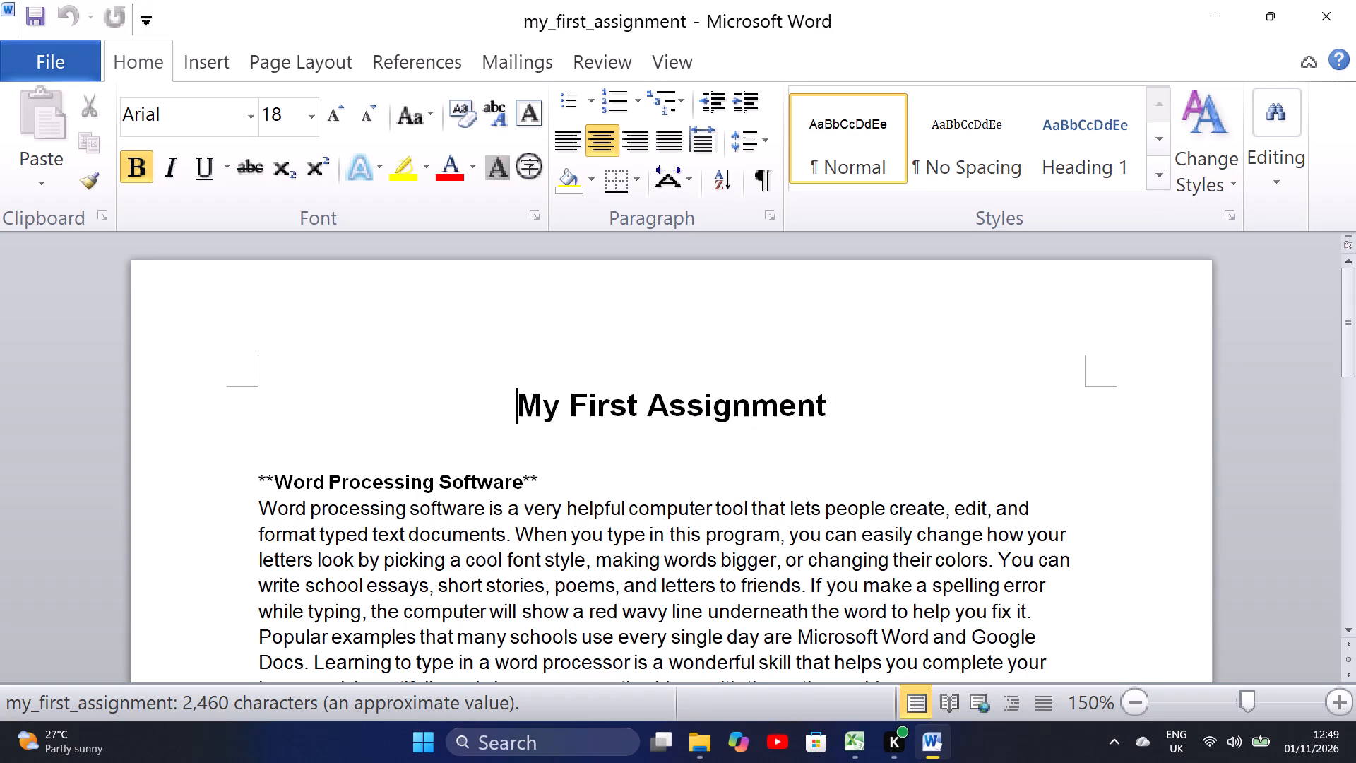
scroll(743, 377, "down", 4)
left_click(869, 171)
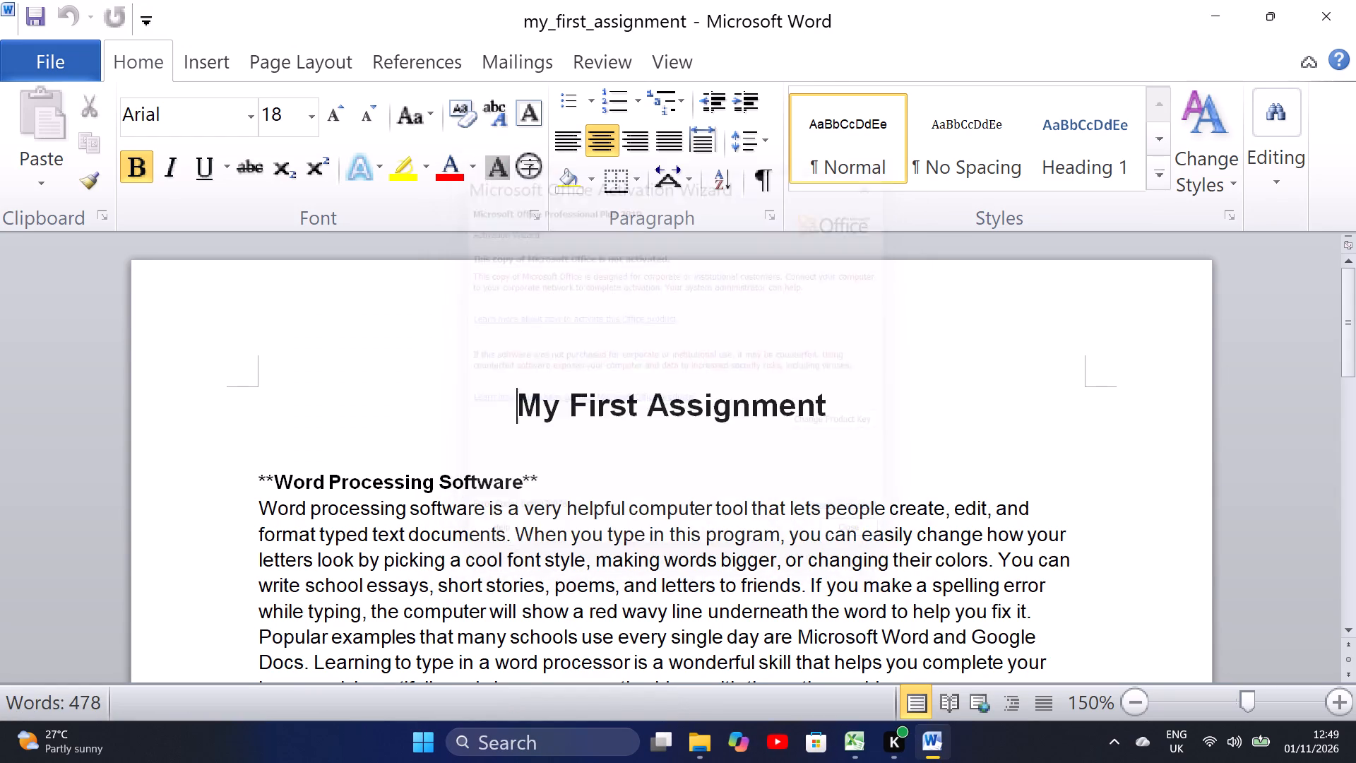
scroll(742, 420, "down", 7)
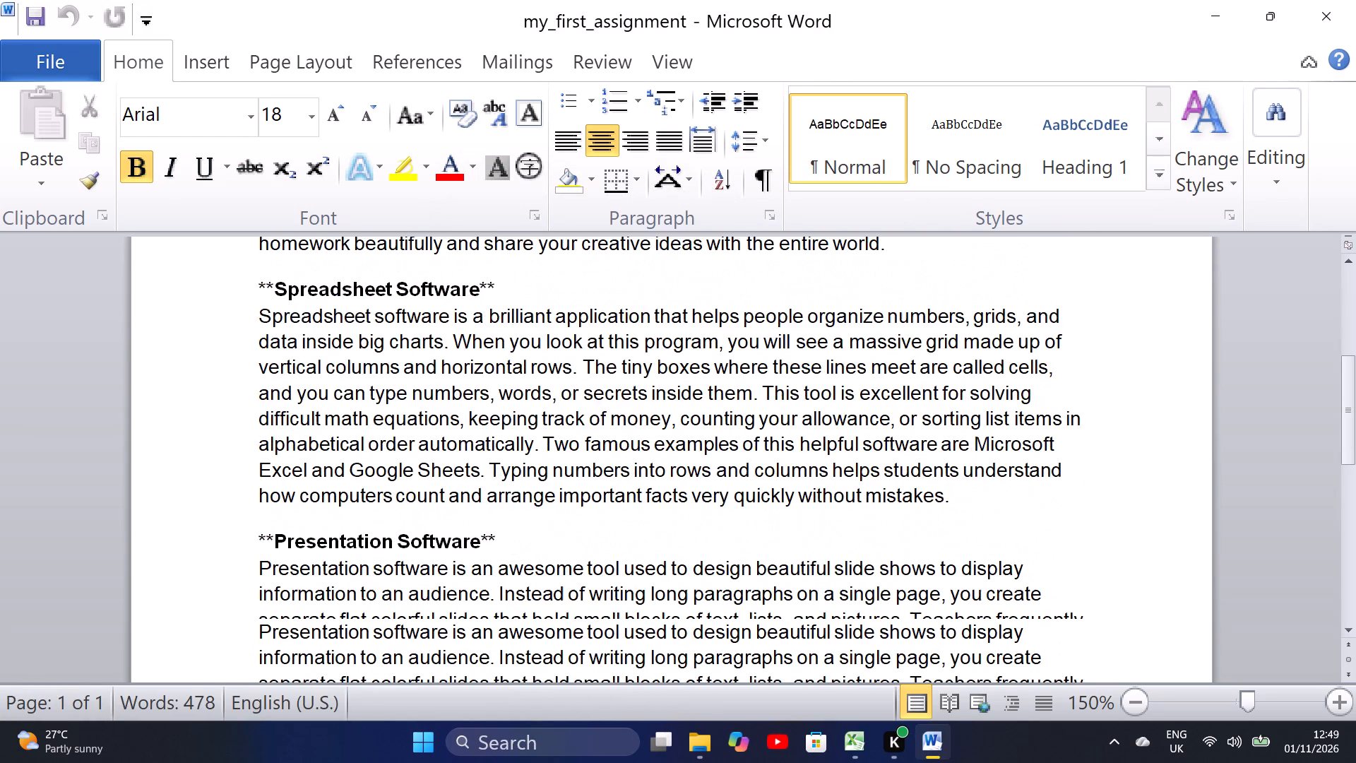
scroll(742, 420, "down", 5)
scroll(695, 384, "down", 5)
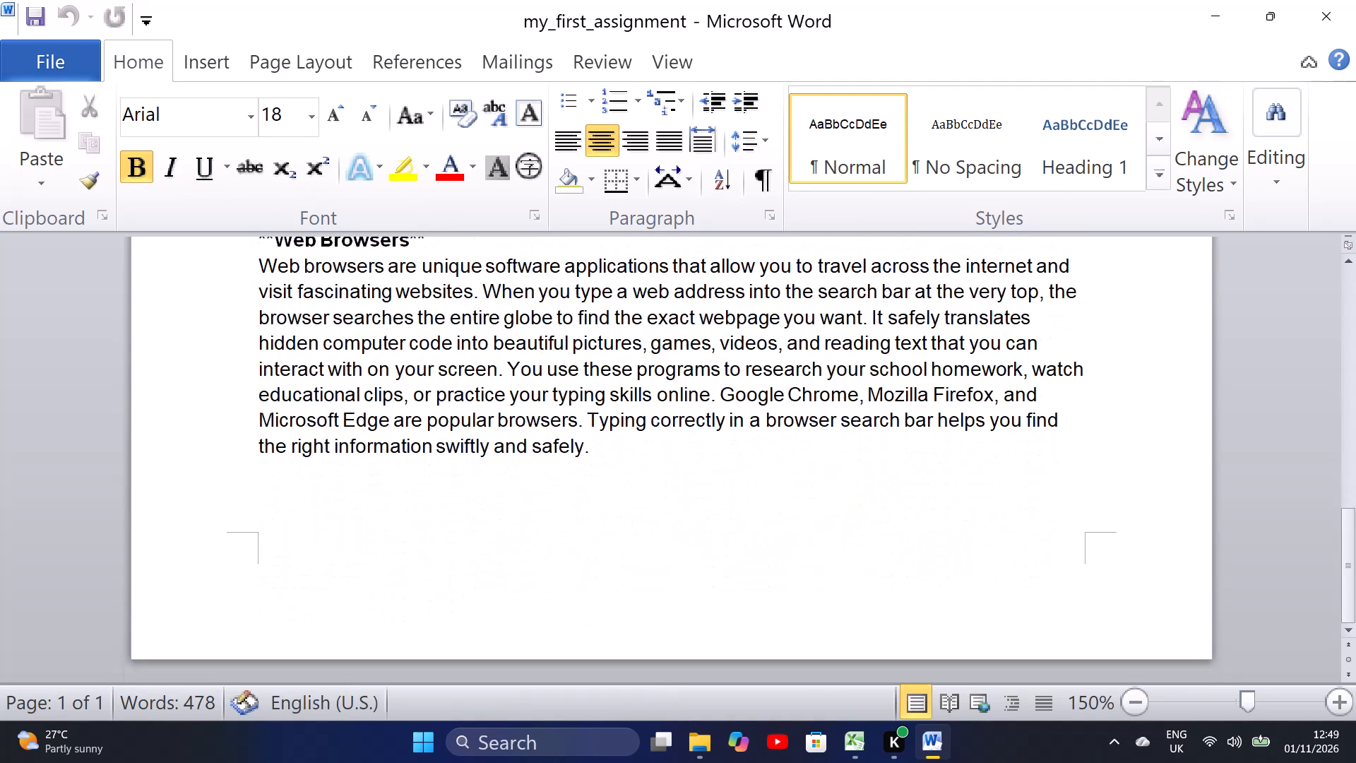
left_click(1307, 20)
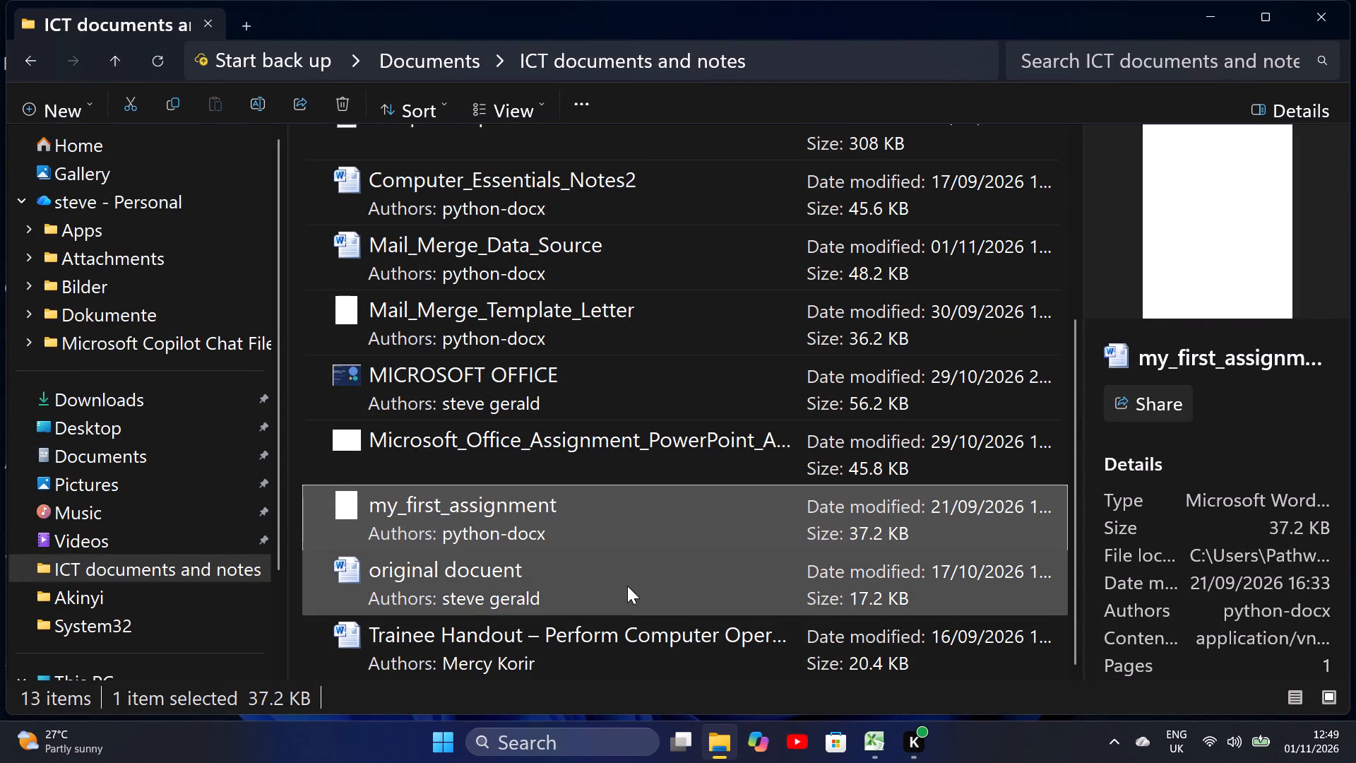
Open the letter "original docuent" without running its SQL data command, dismiss the activation notice, and look over its merge fields.
double_click(627, 586)
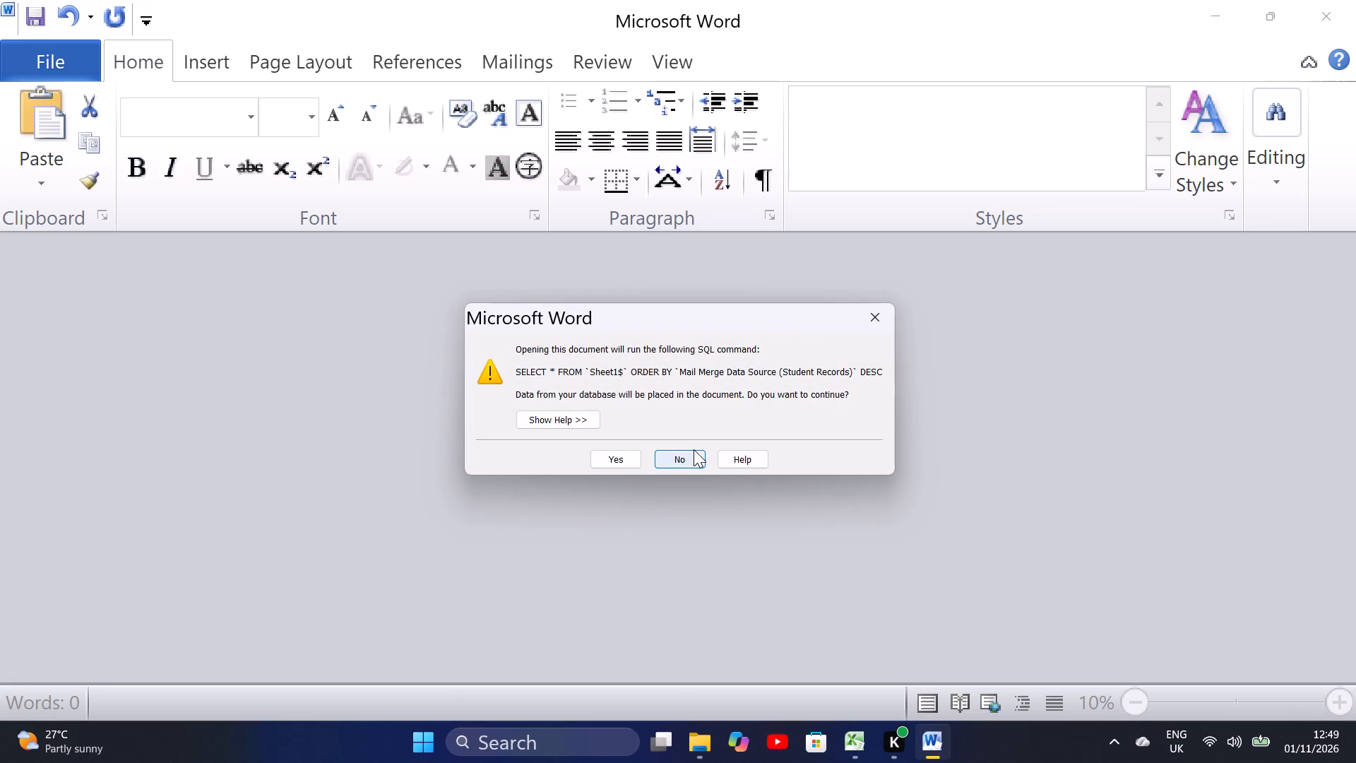
left_click(694, 449)
scroll(694, 449, "down", 1)
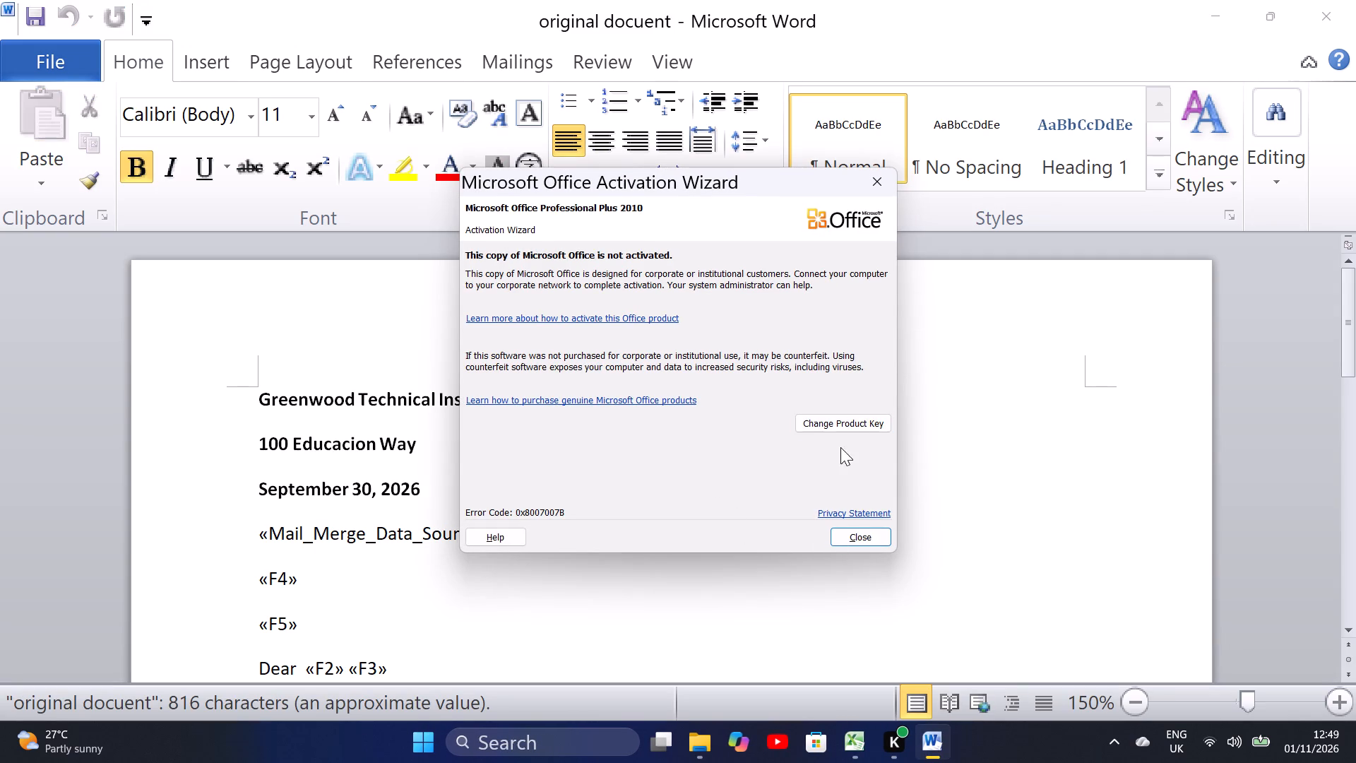
left_click(850, 538)
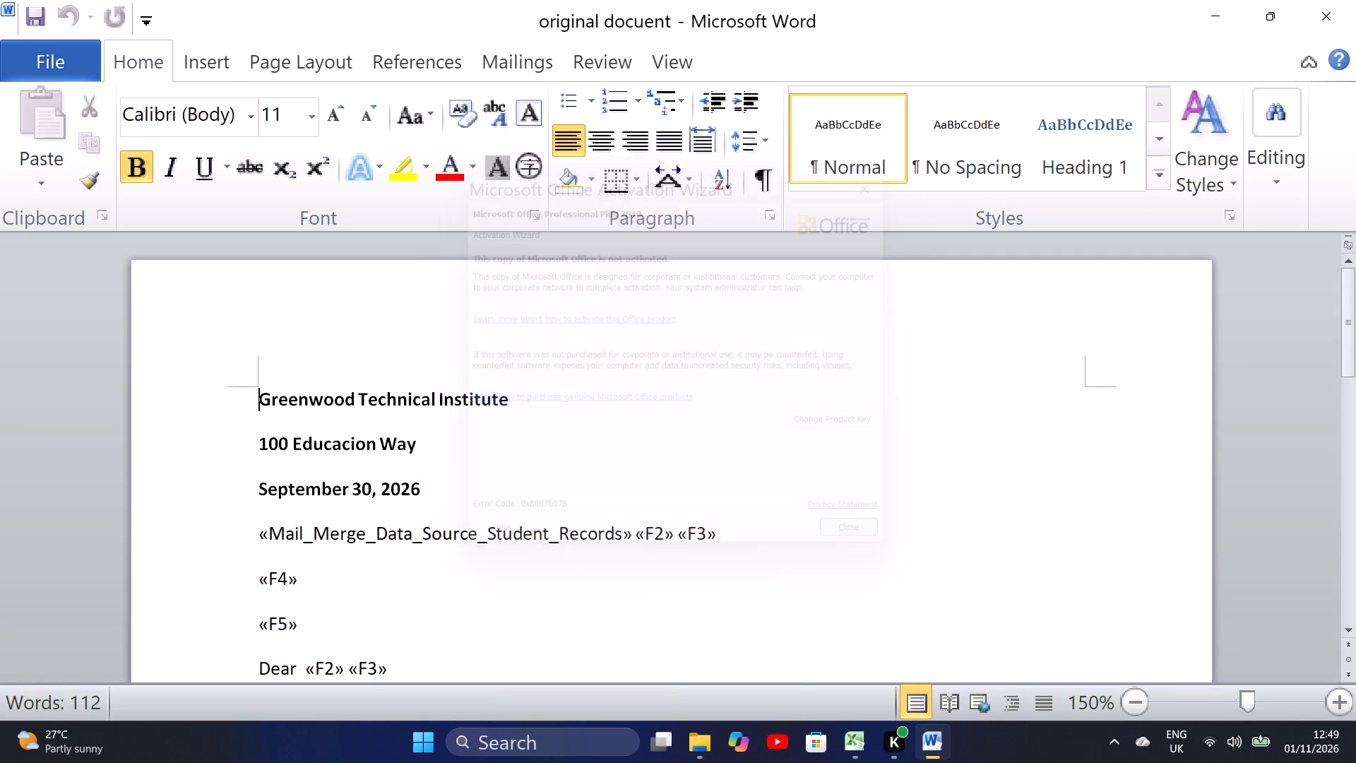
scroll(780, 528, "down", 3)
scroll(780, 528, "up", 2)
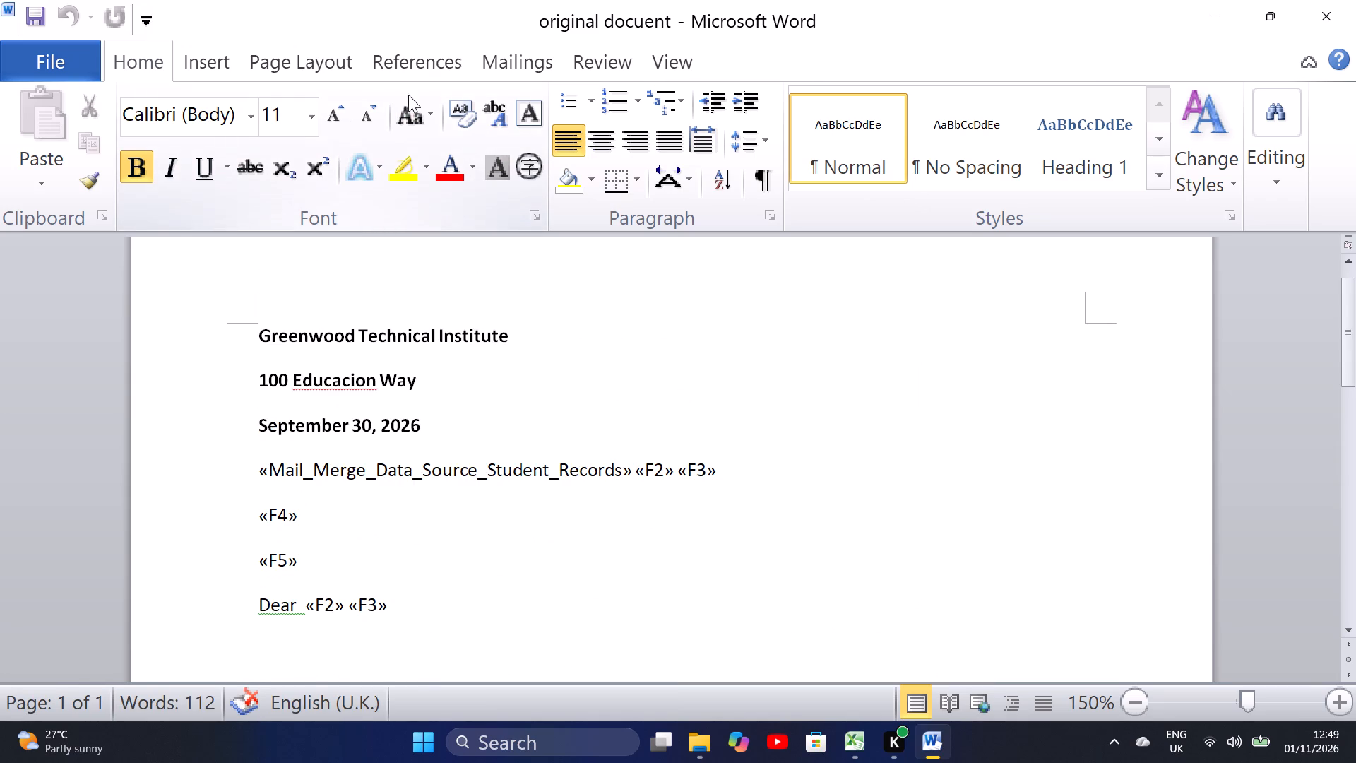
Set the mail merge type of "original docuent" to Letters.
left_click(496, 63)
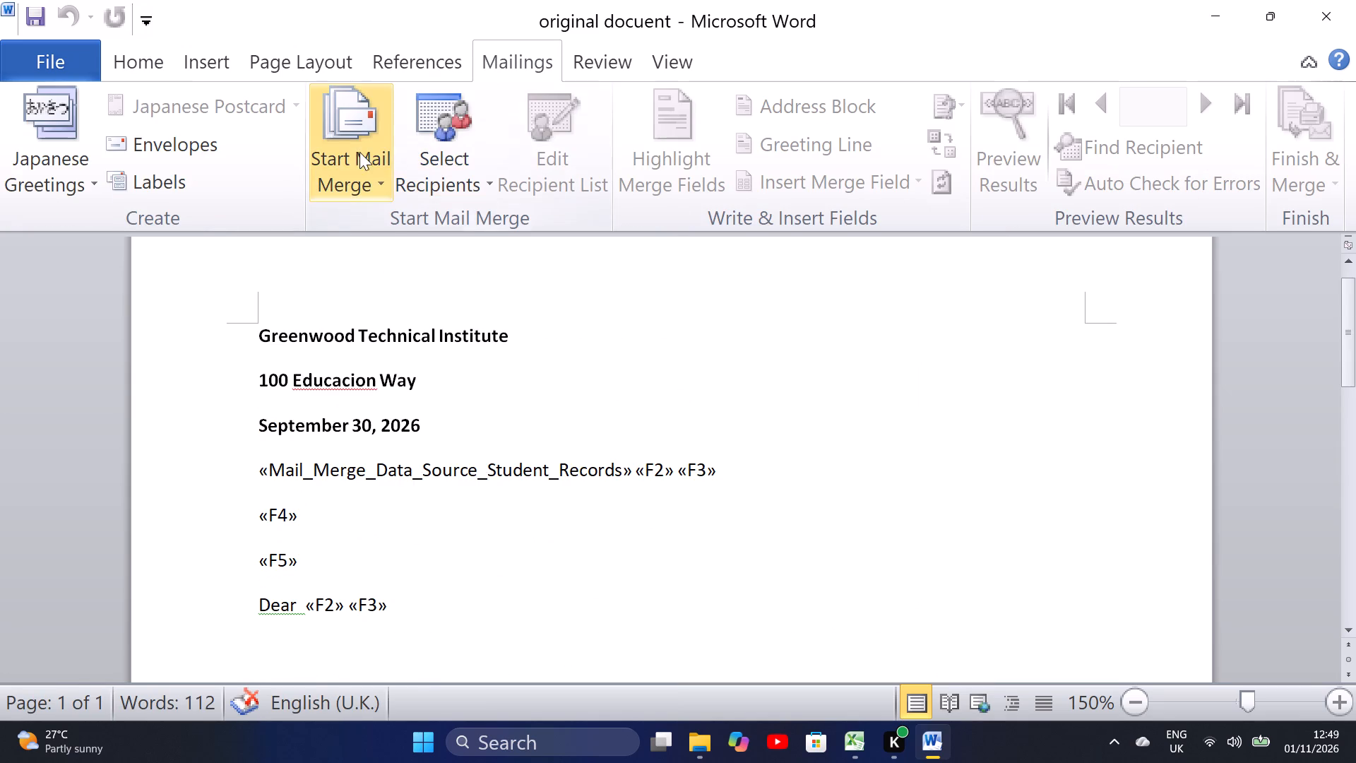
left_click(348, 152)
left_click(387, 223)
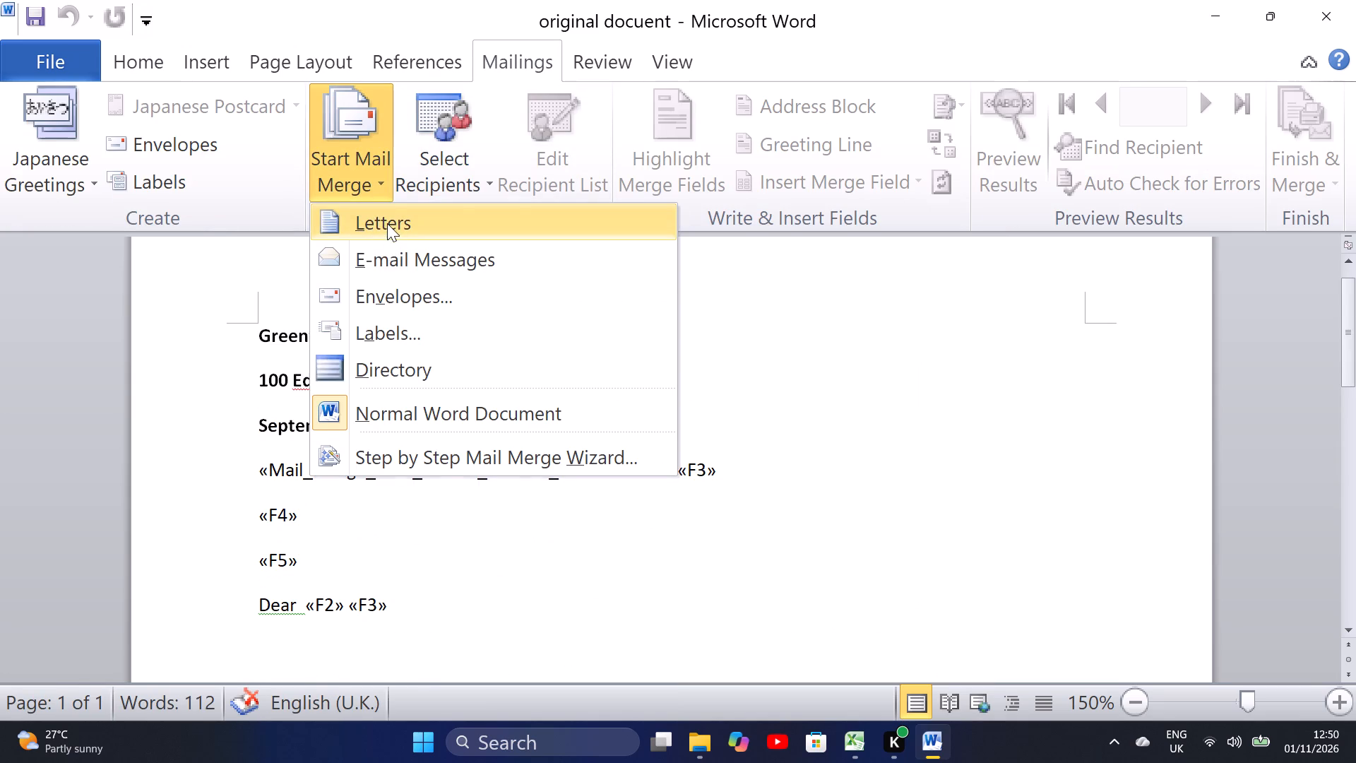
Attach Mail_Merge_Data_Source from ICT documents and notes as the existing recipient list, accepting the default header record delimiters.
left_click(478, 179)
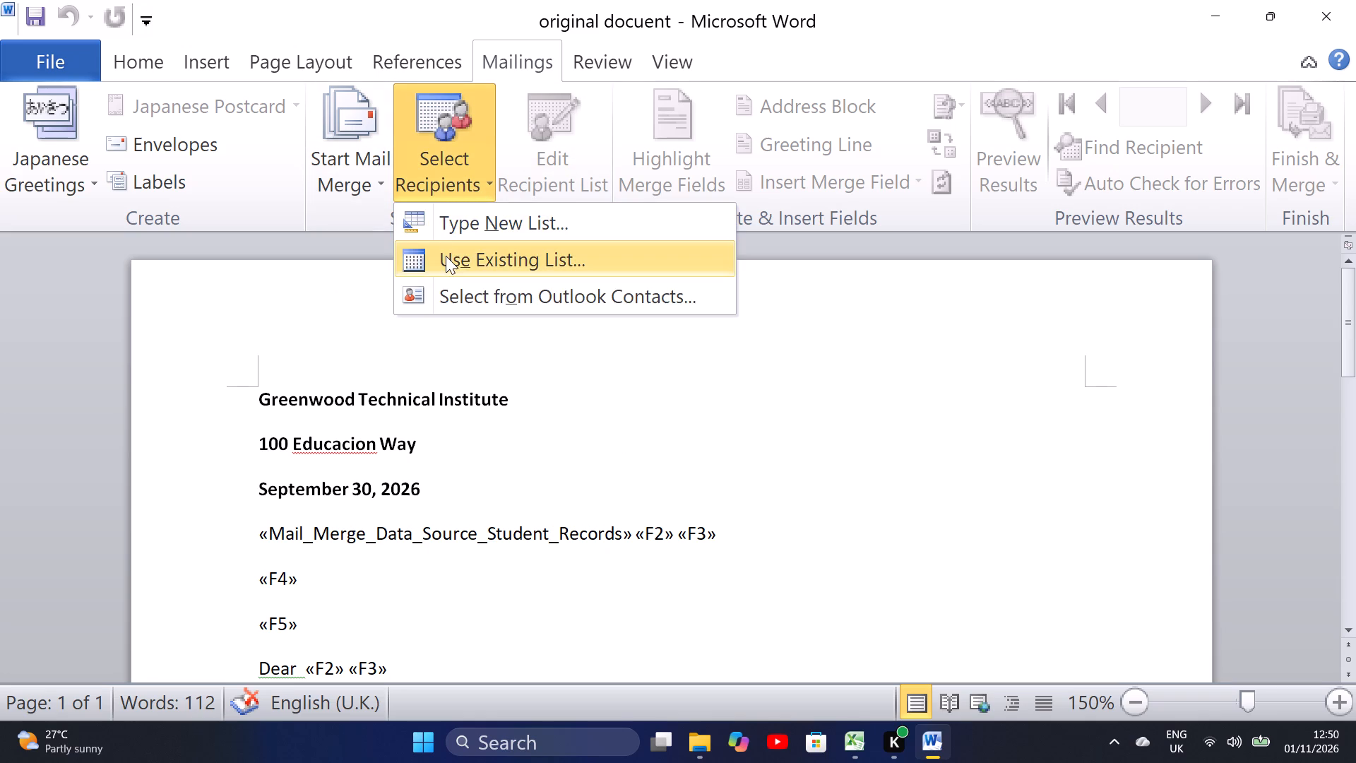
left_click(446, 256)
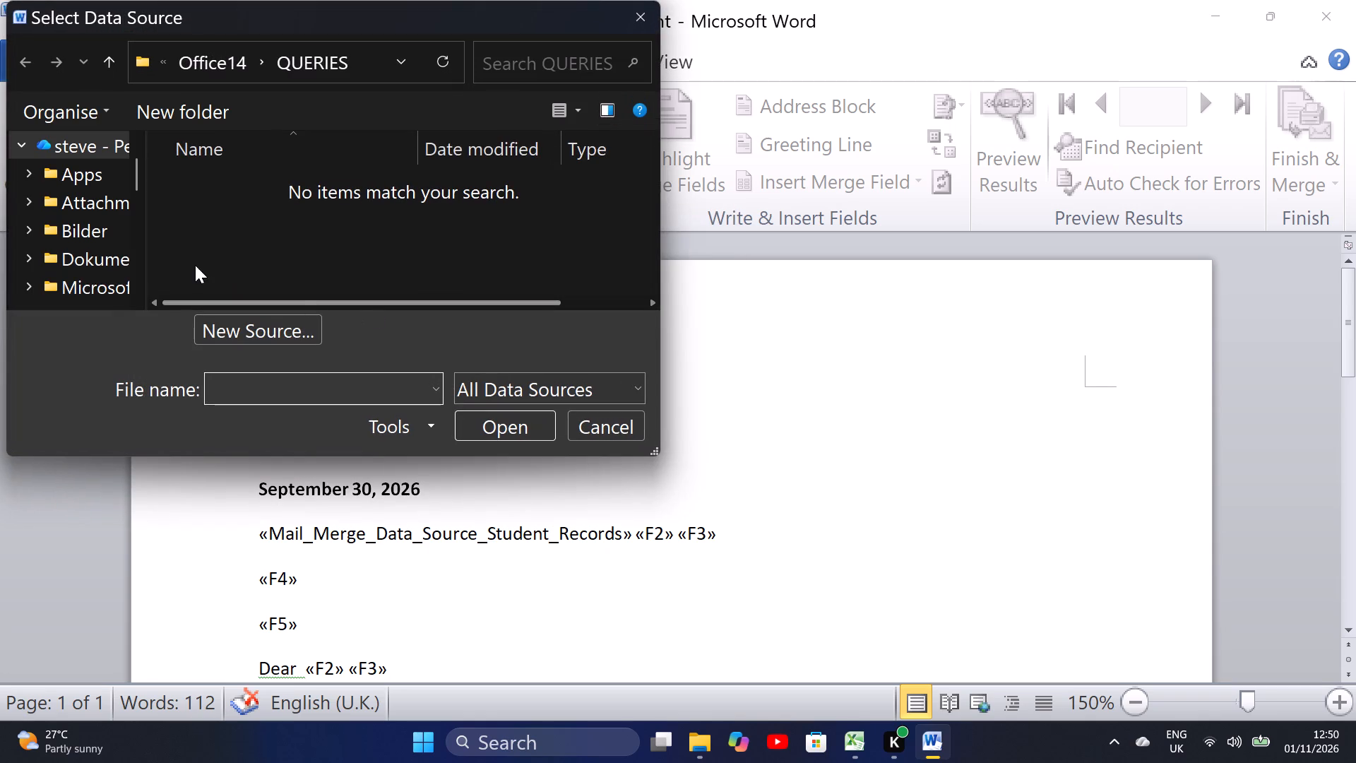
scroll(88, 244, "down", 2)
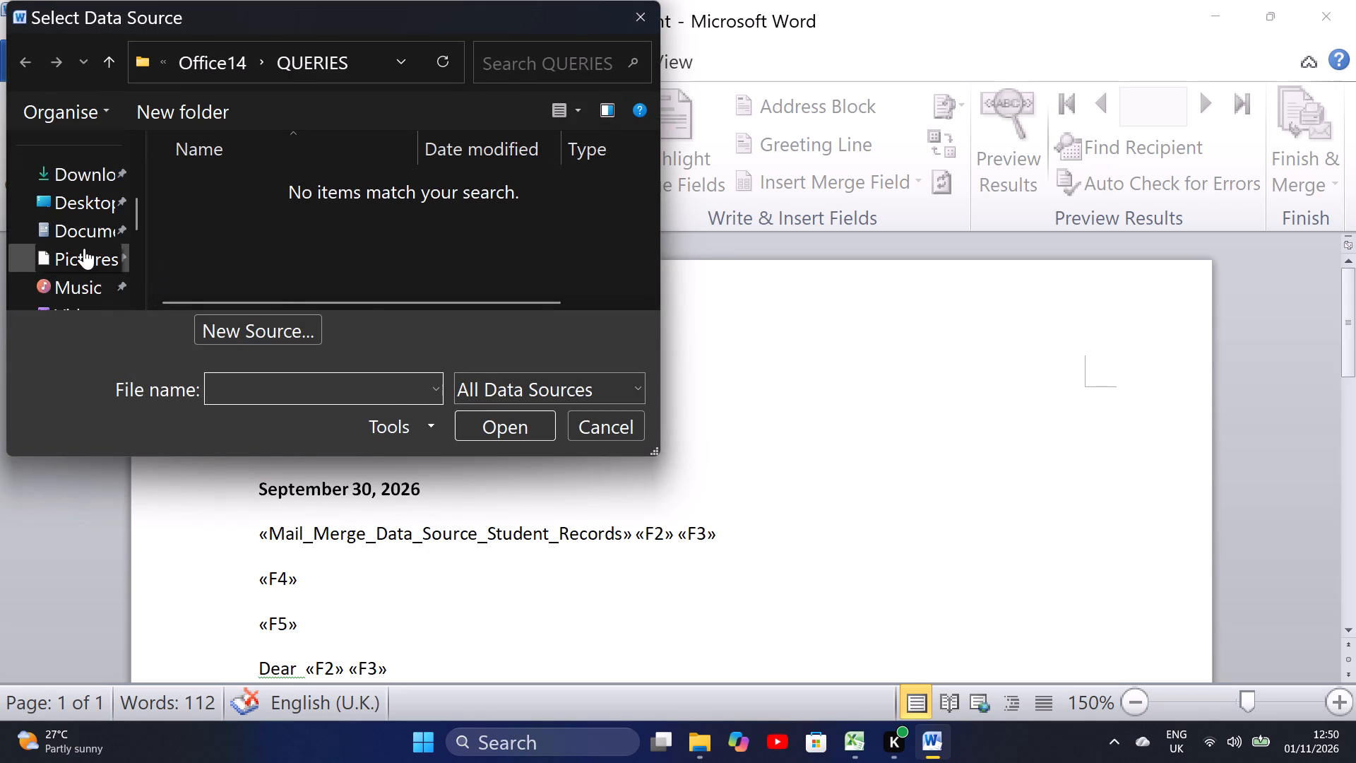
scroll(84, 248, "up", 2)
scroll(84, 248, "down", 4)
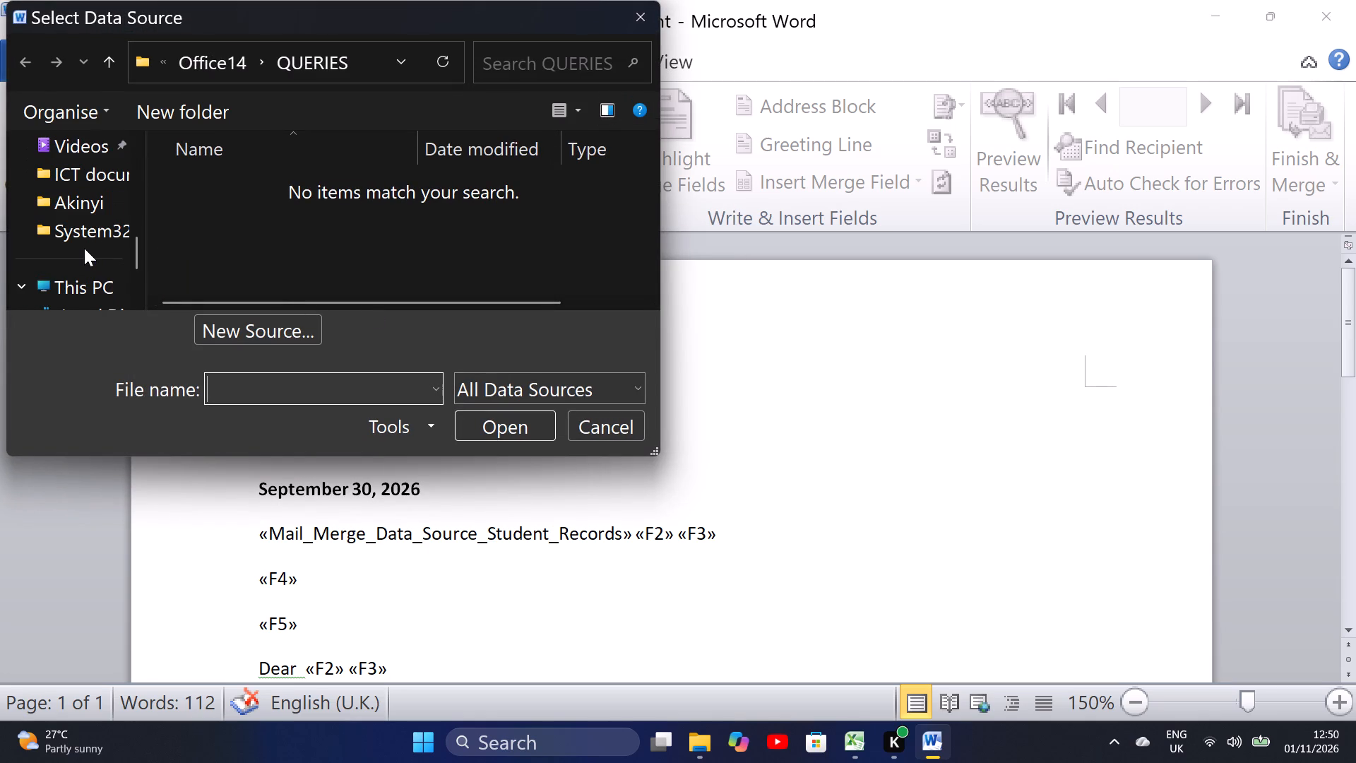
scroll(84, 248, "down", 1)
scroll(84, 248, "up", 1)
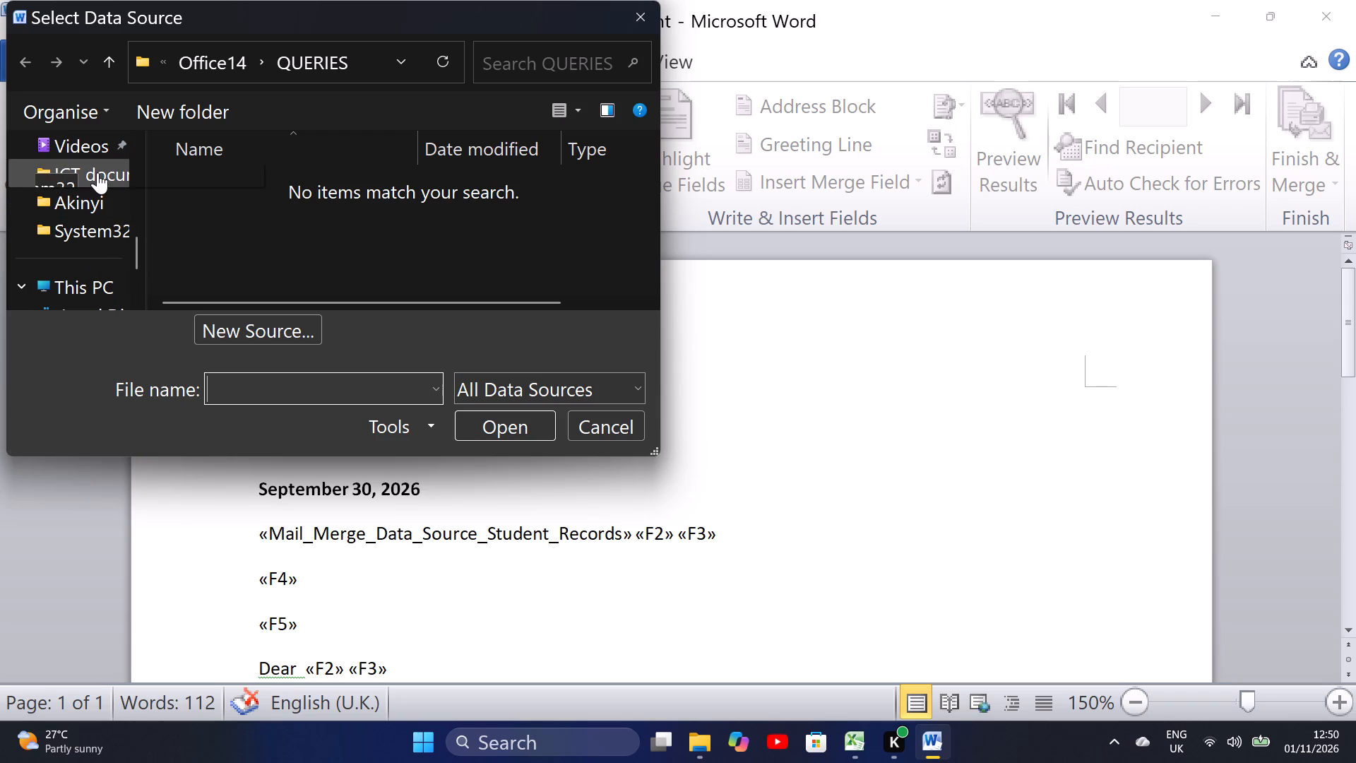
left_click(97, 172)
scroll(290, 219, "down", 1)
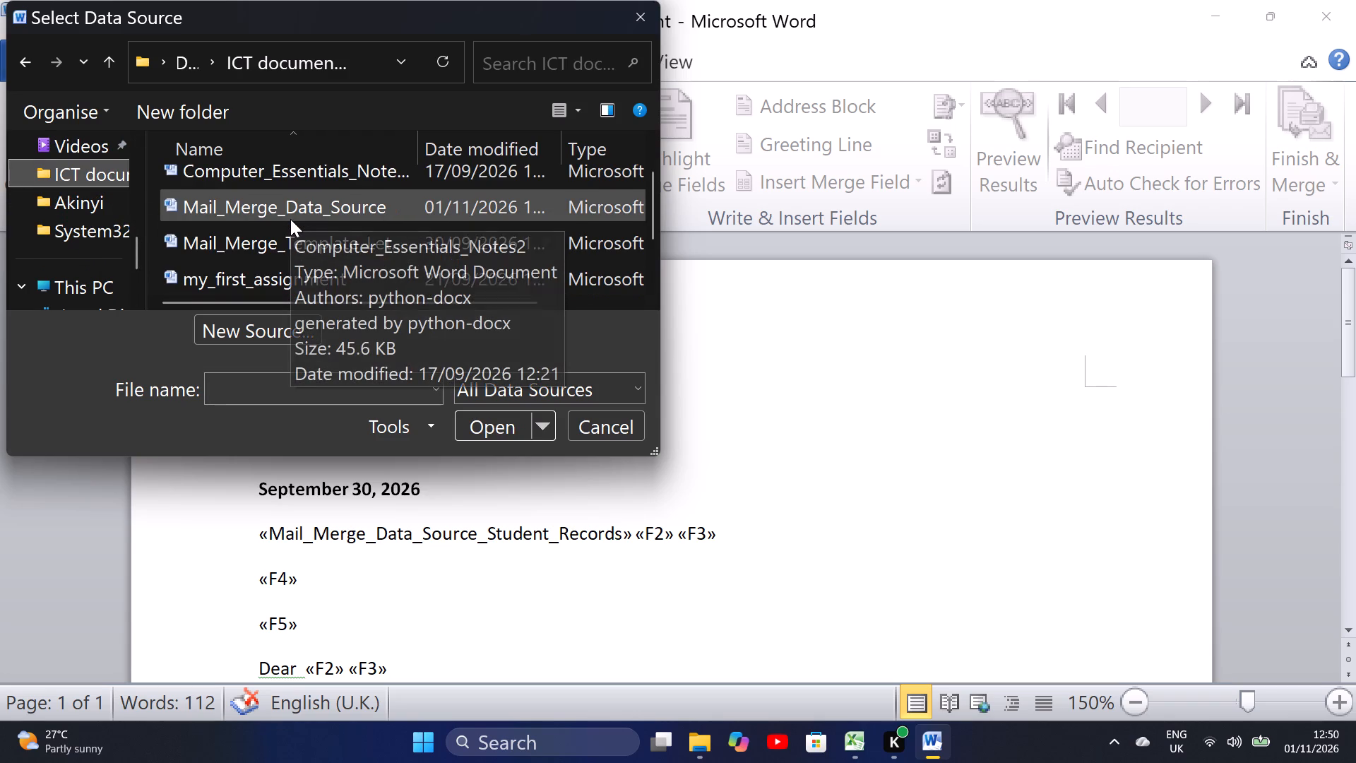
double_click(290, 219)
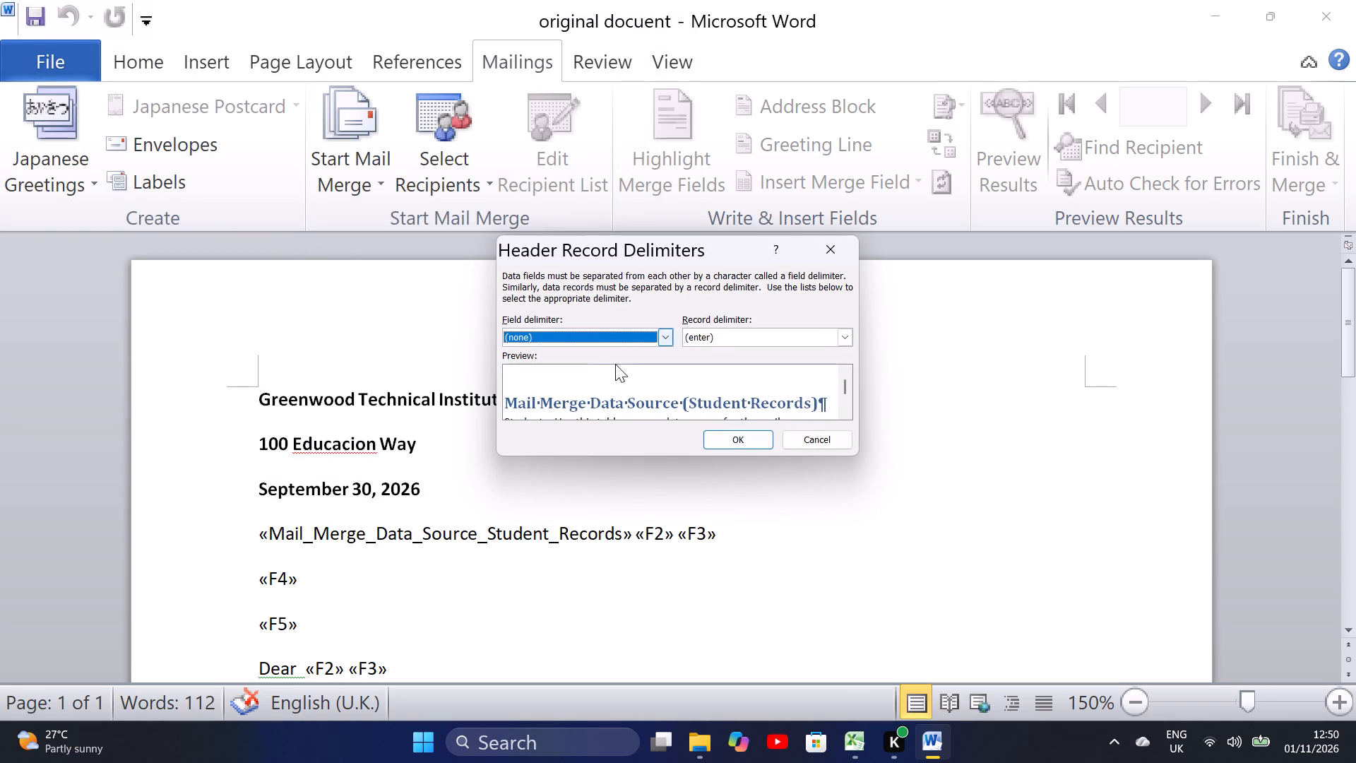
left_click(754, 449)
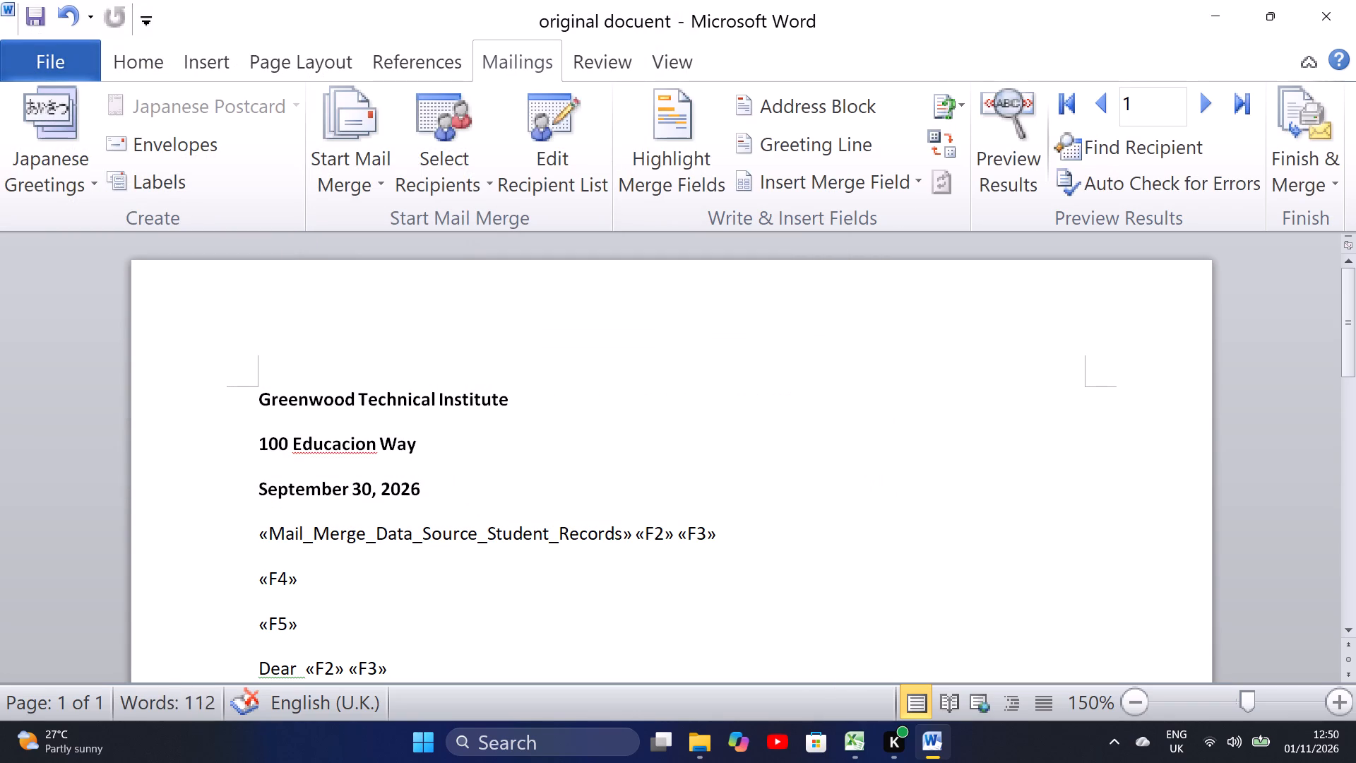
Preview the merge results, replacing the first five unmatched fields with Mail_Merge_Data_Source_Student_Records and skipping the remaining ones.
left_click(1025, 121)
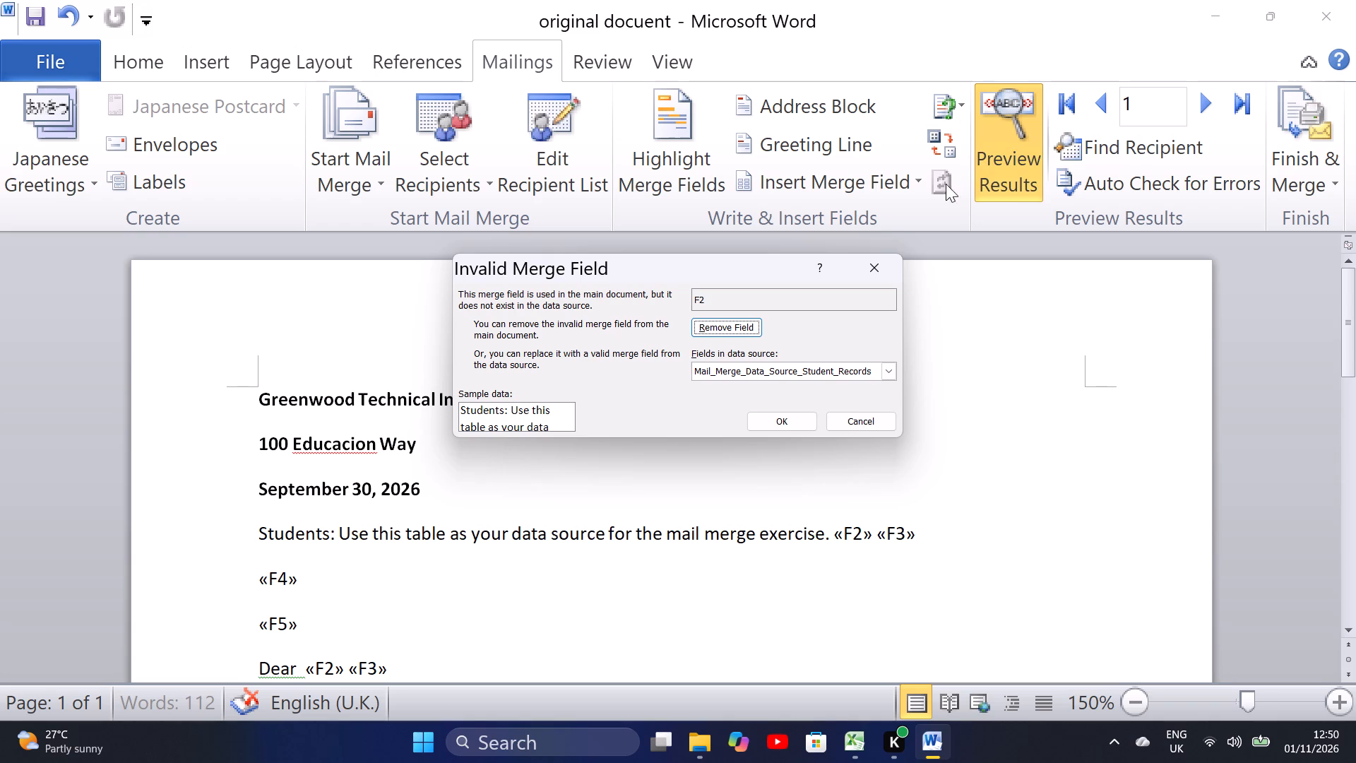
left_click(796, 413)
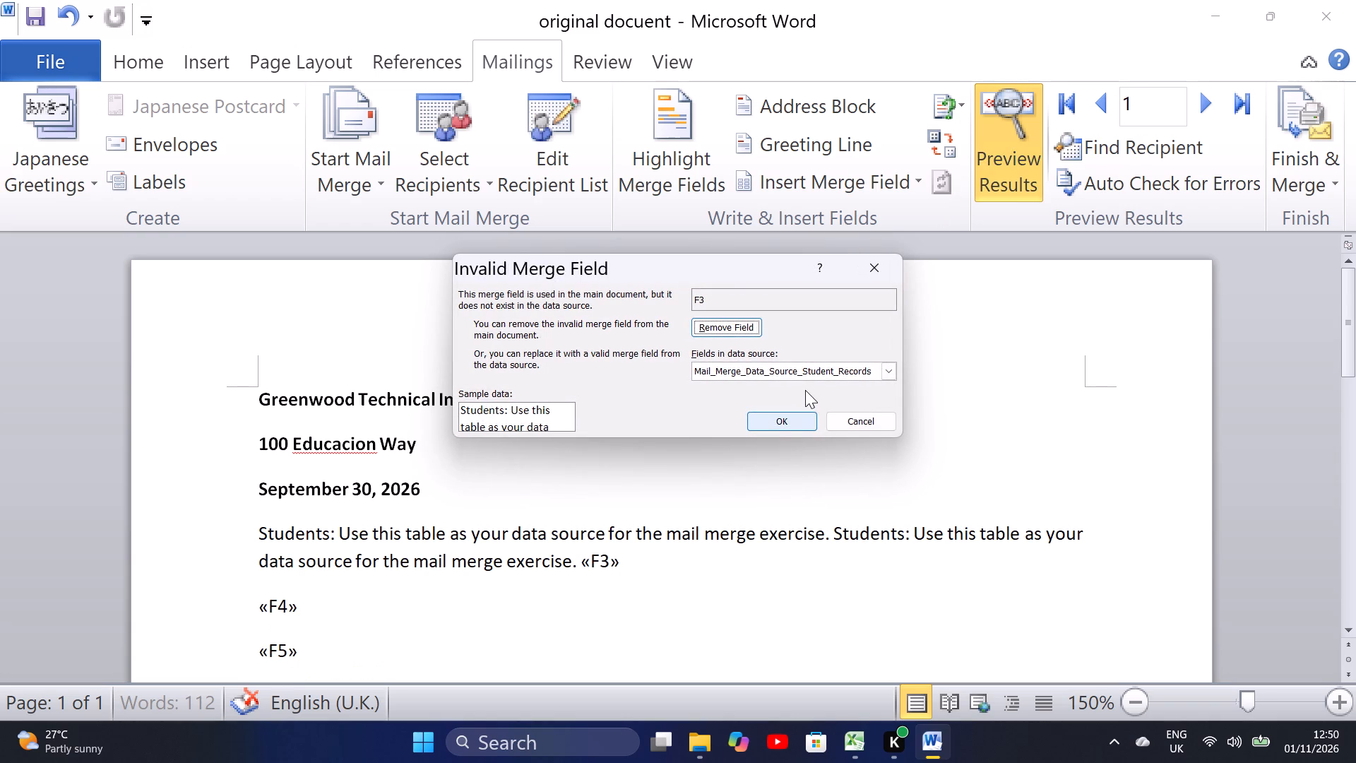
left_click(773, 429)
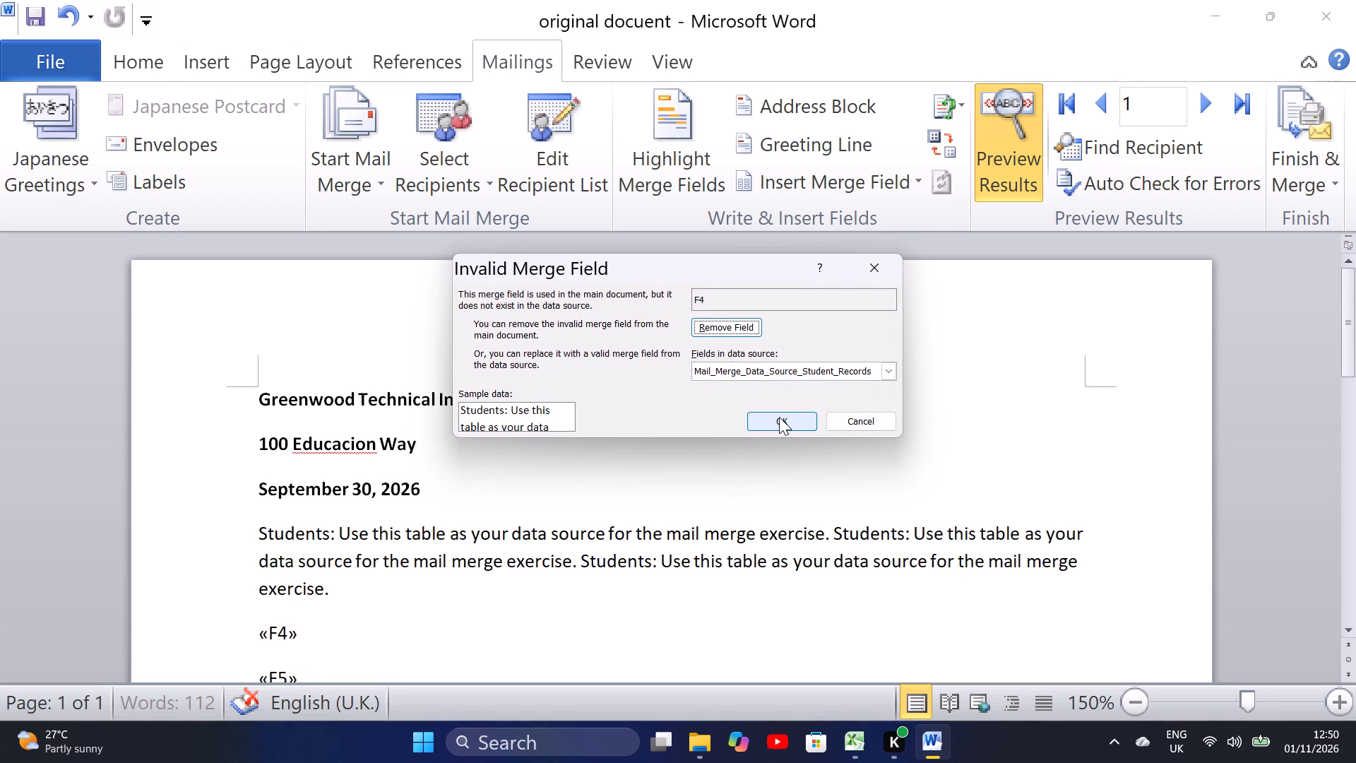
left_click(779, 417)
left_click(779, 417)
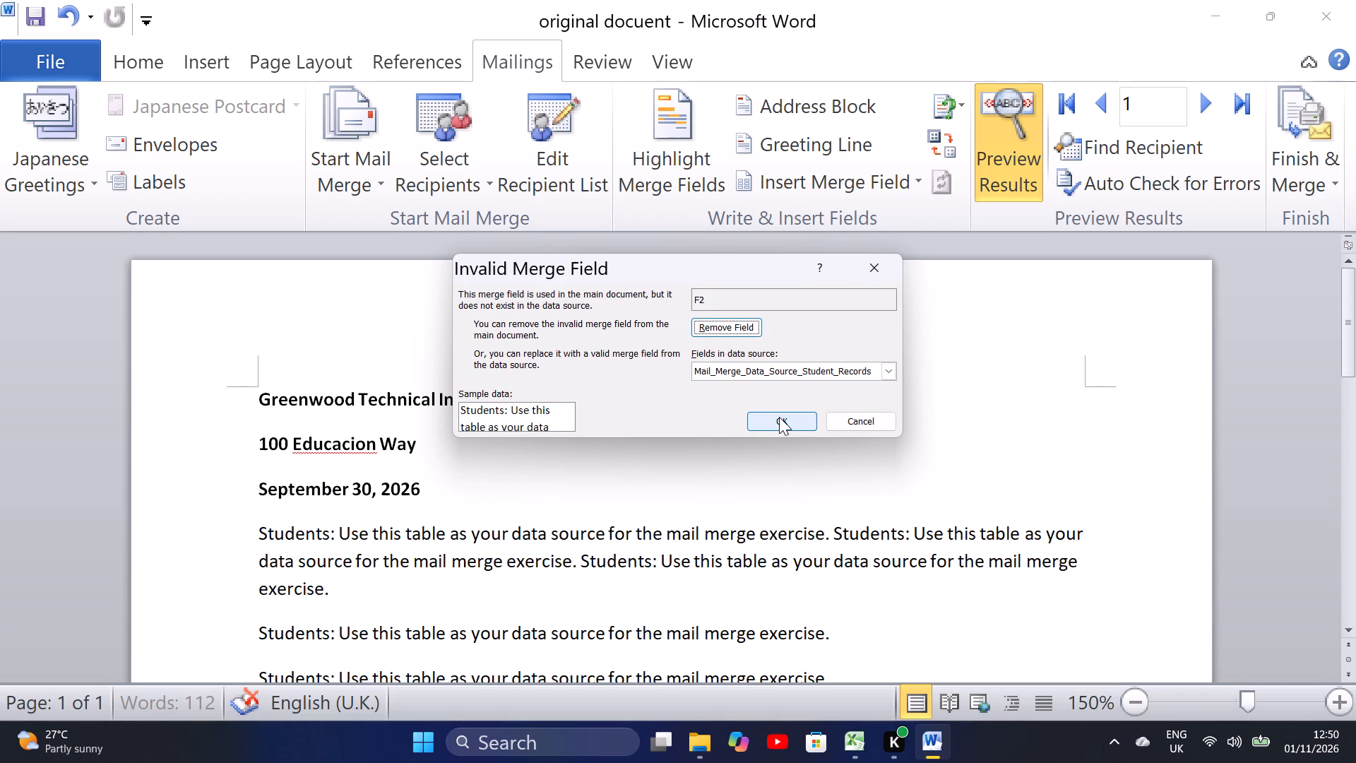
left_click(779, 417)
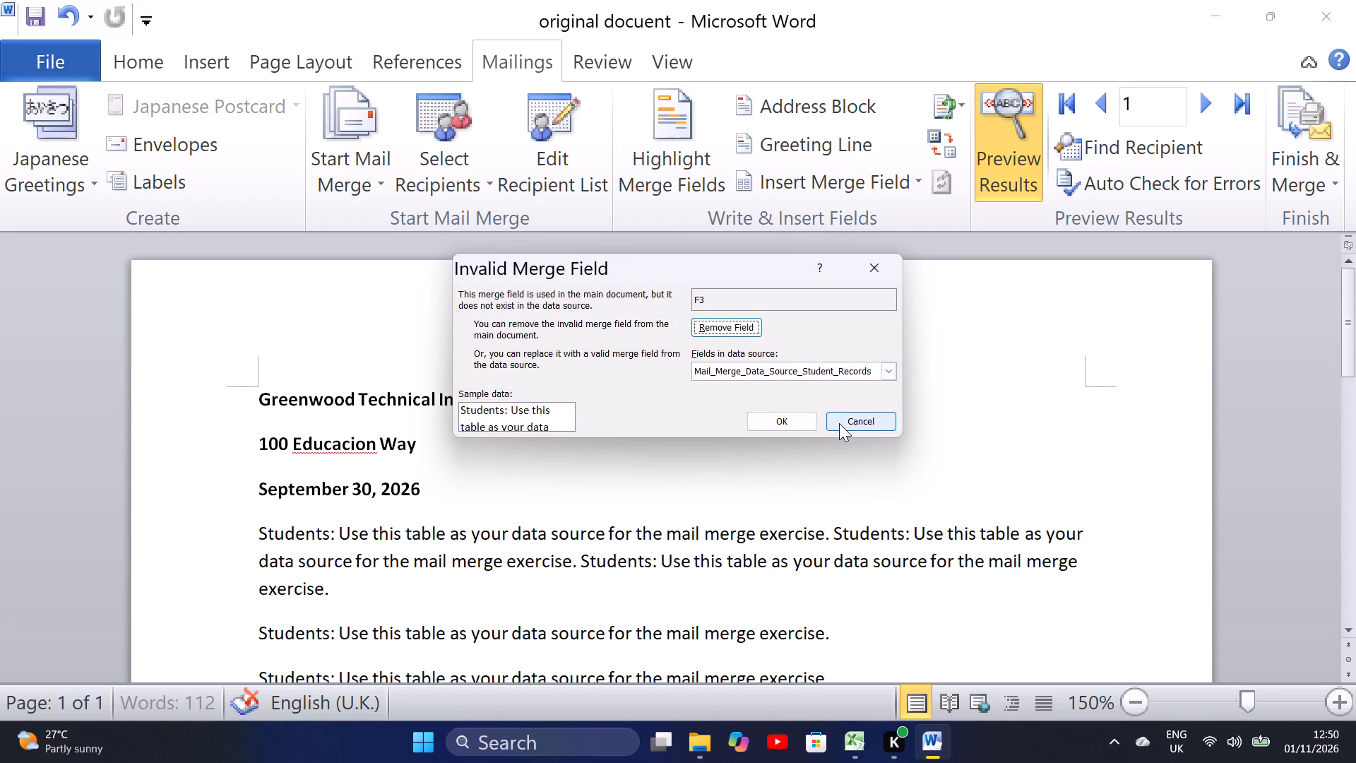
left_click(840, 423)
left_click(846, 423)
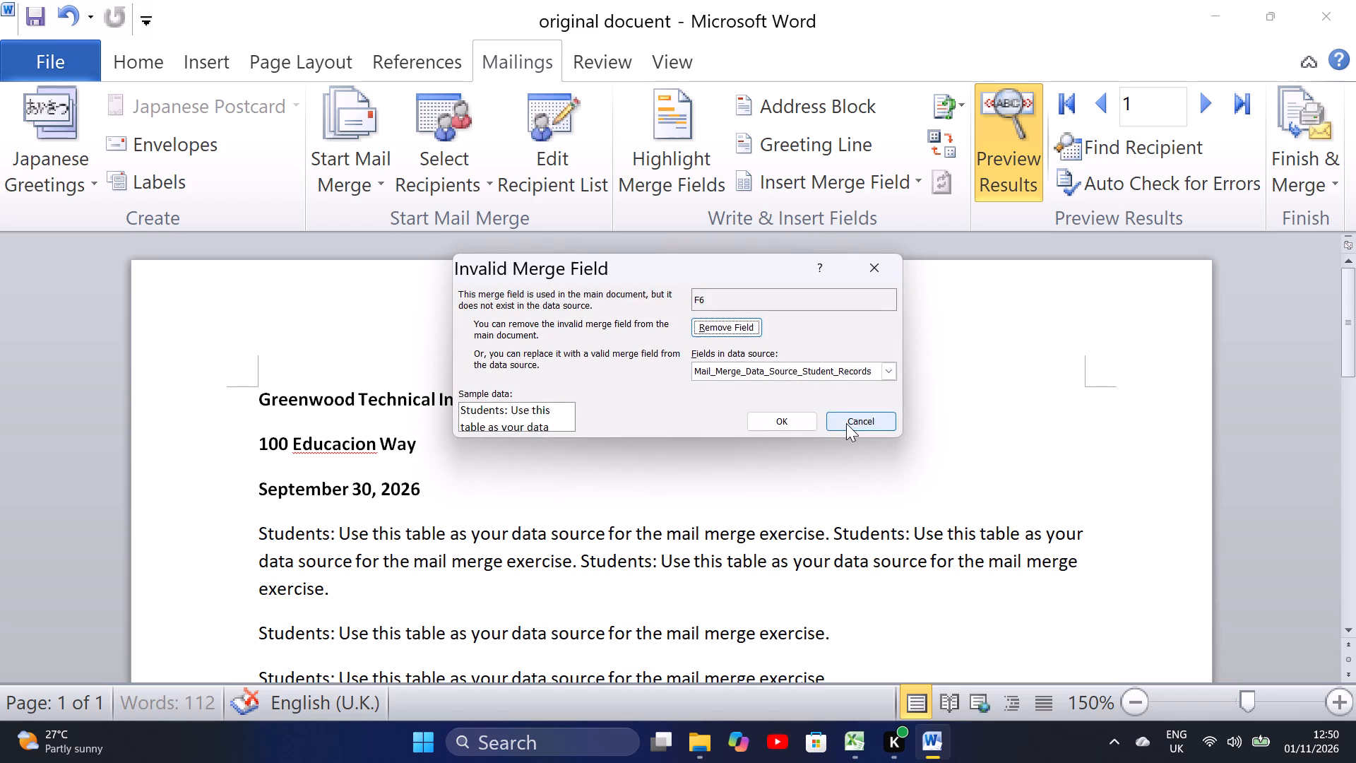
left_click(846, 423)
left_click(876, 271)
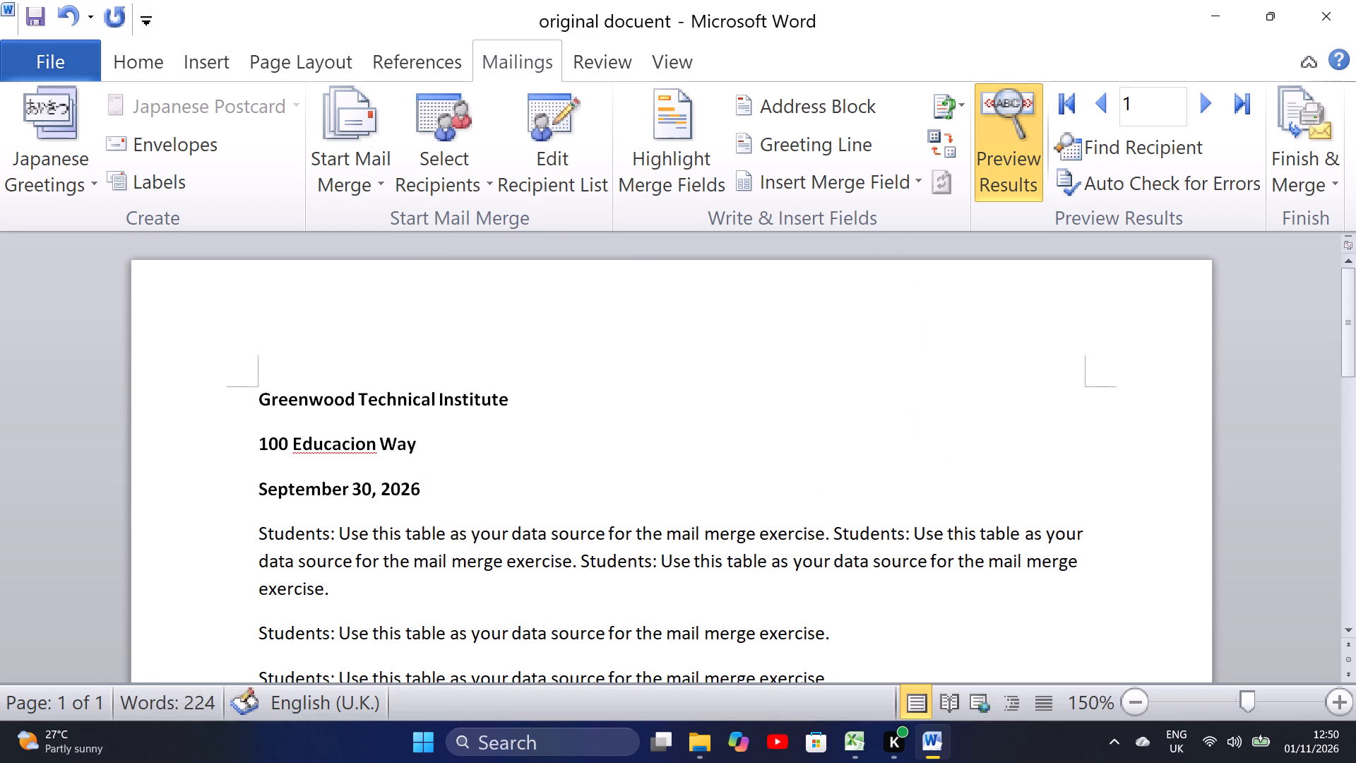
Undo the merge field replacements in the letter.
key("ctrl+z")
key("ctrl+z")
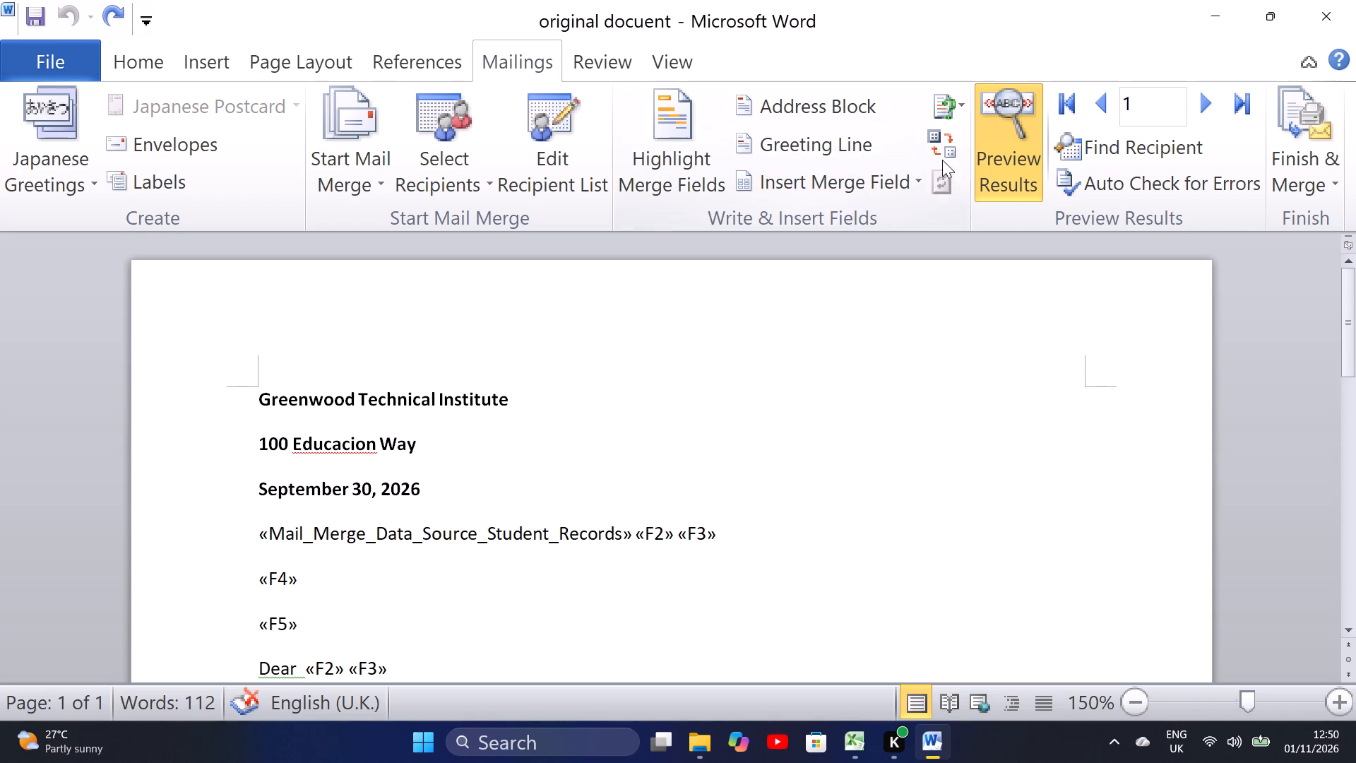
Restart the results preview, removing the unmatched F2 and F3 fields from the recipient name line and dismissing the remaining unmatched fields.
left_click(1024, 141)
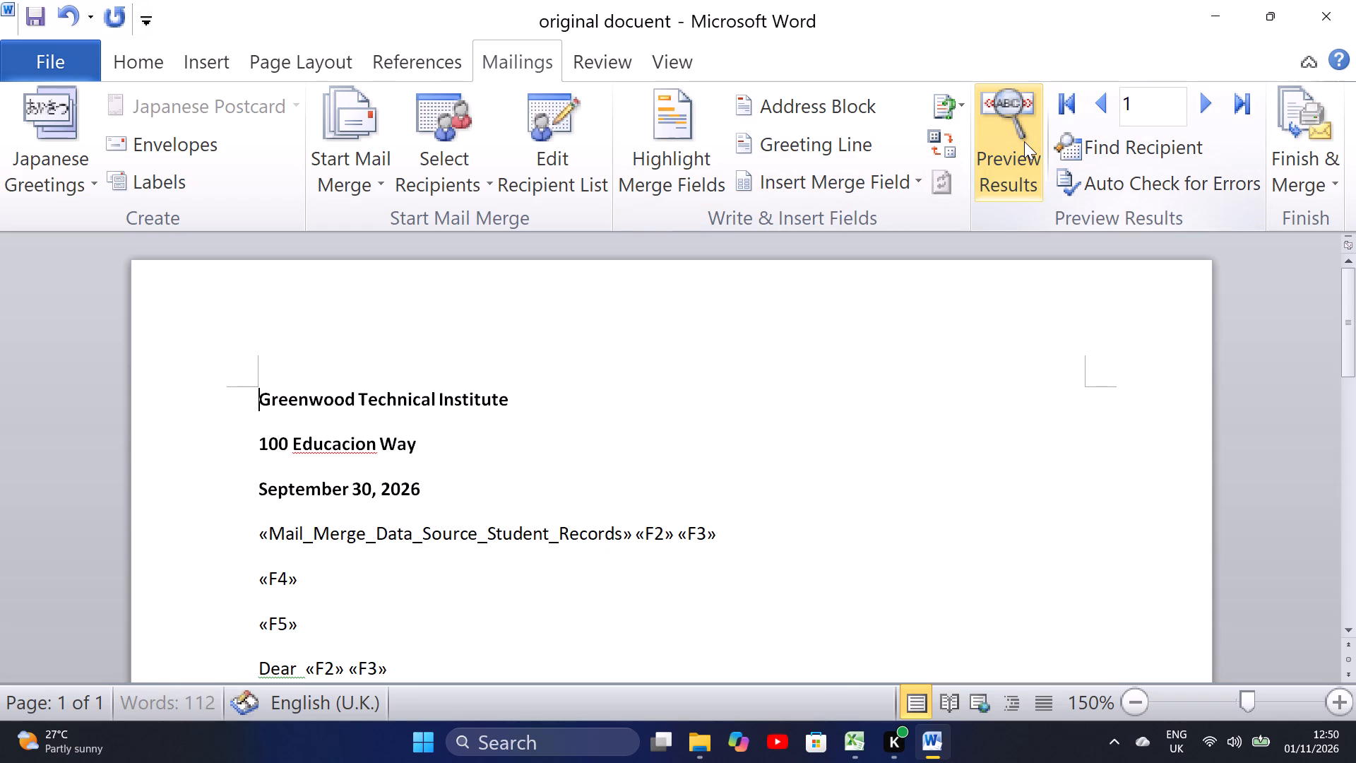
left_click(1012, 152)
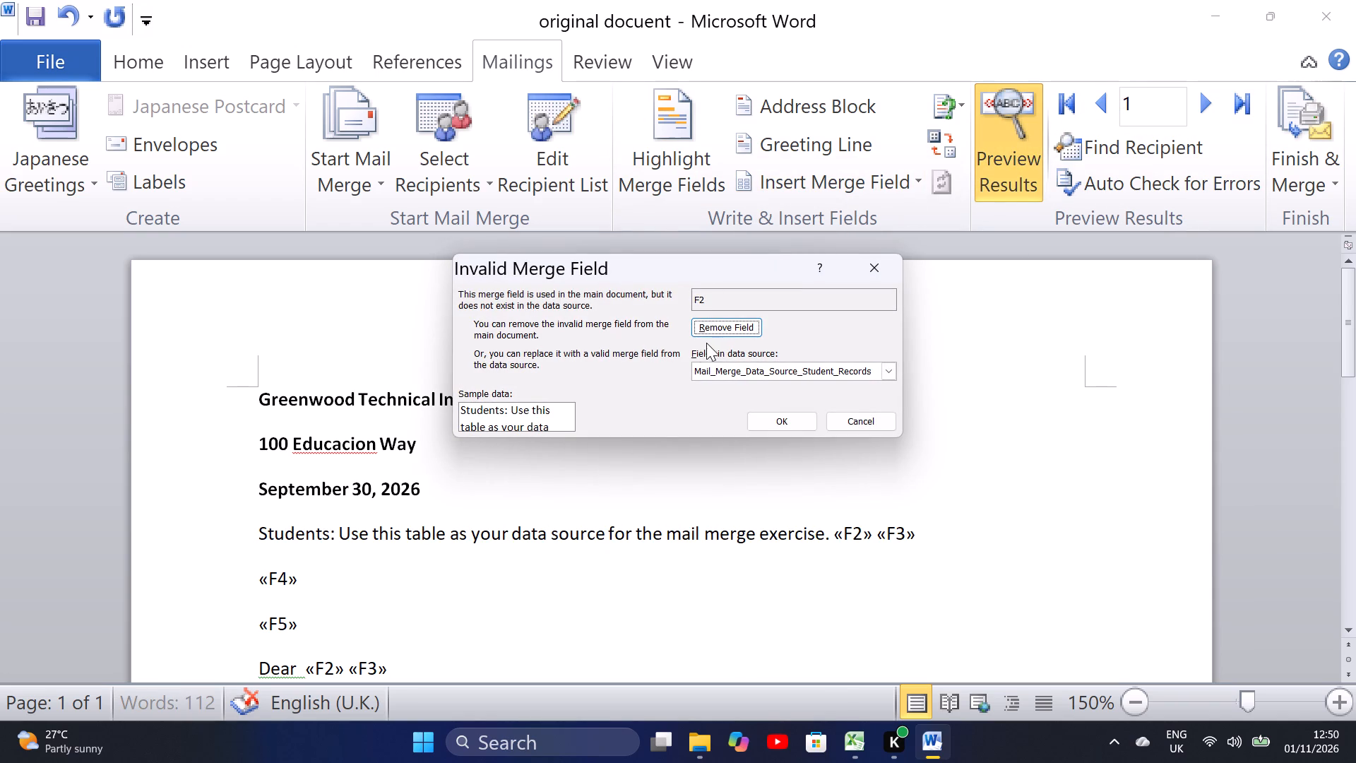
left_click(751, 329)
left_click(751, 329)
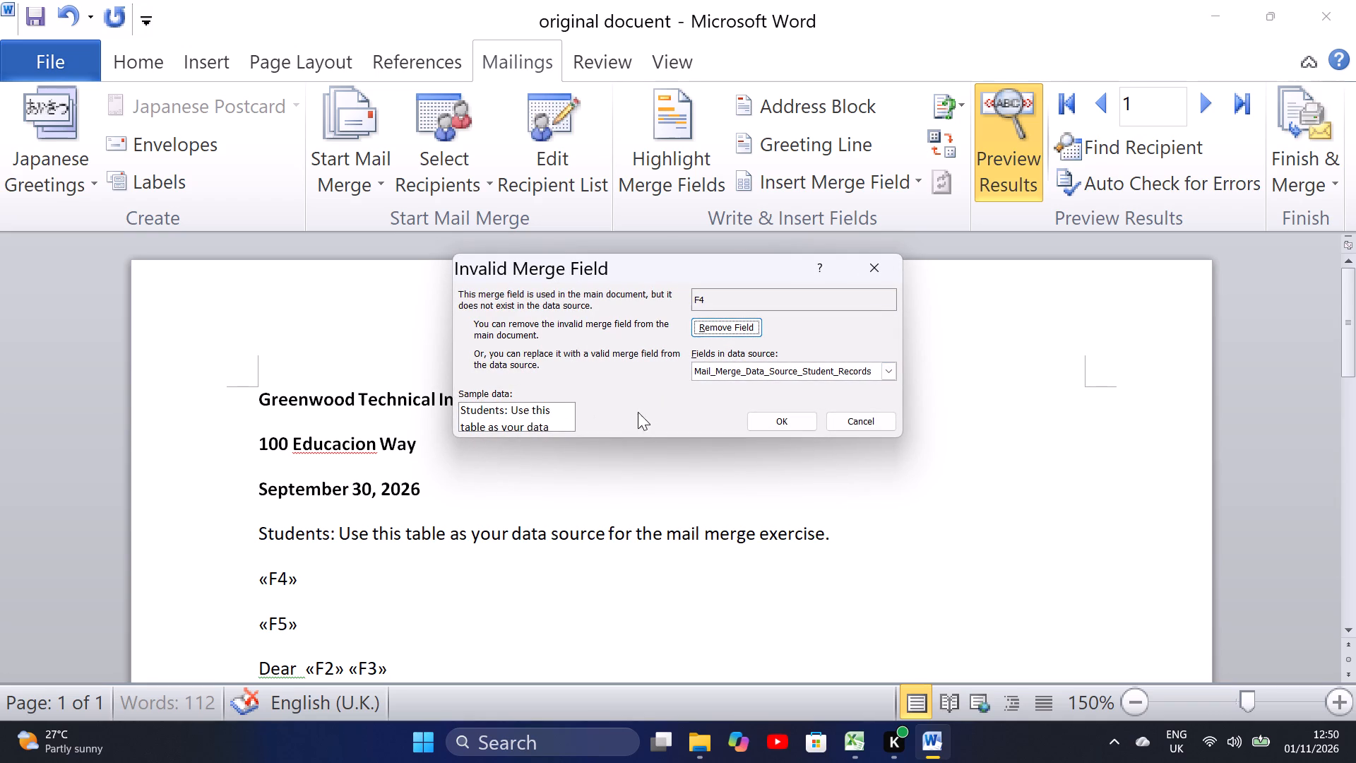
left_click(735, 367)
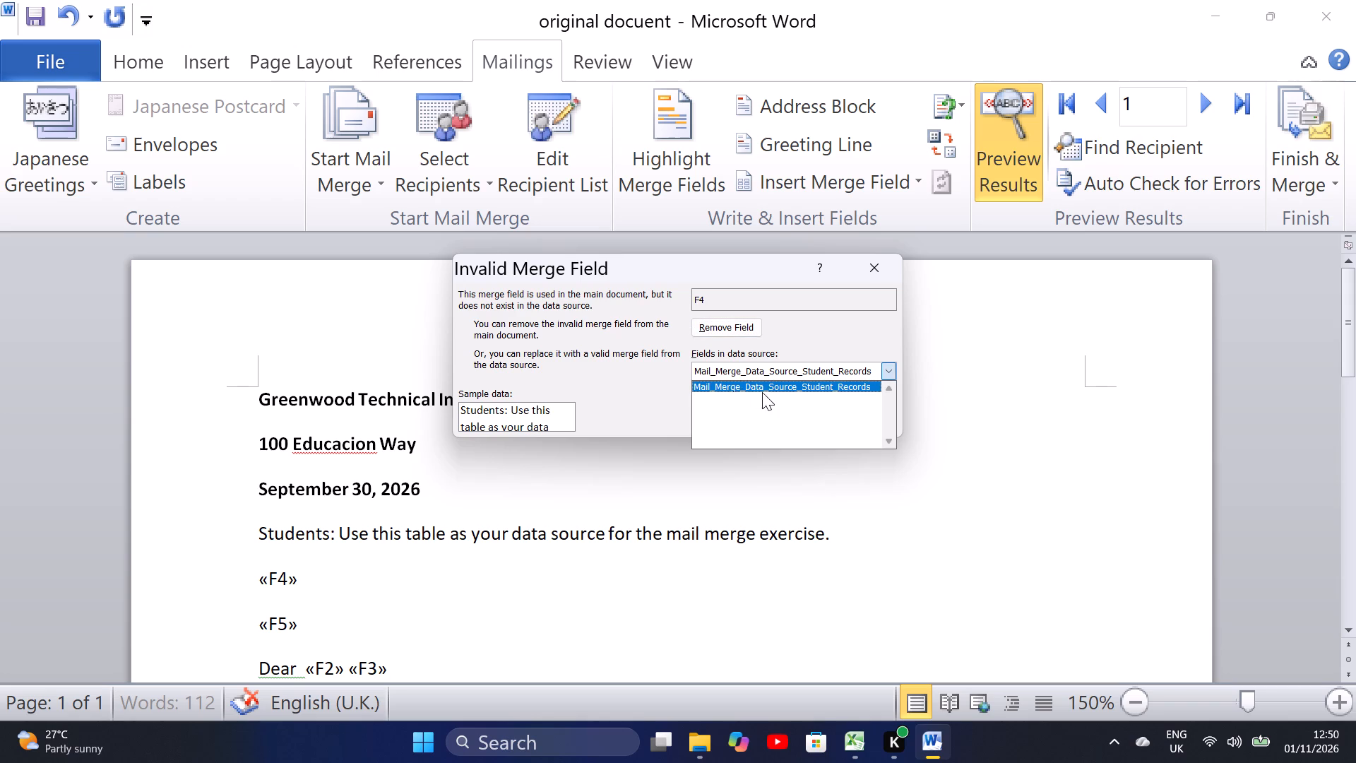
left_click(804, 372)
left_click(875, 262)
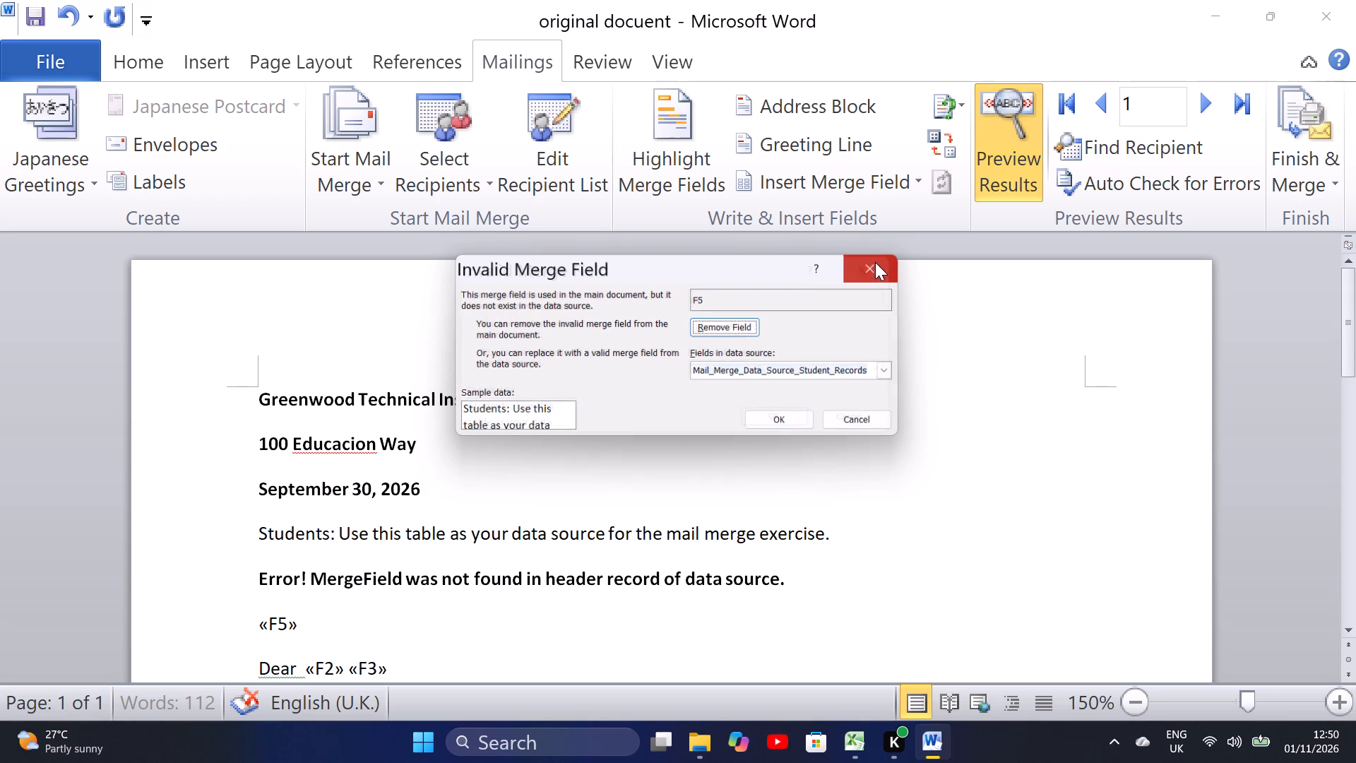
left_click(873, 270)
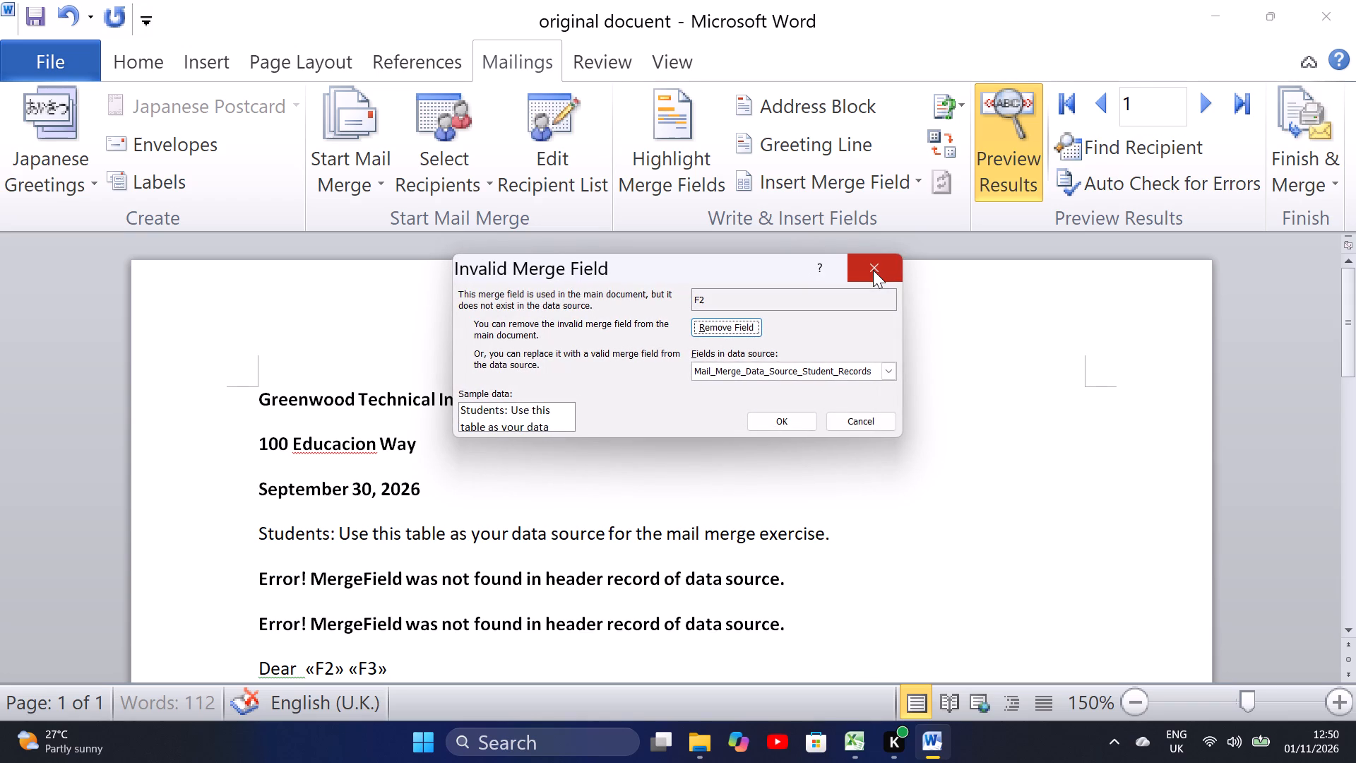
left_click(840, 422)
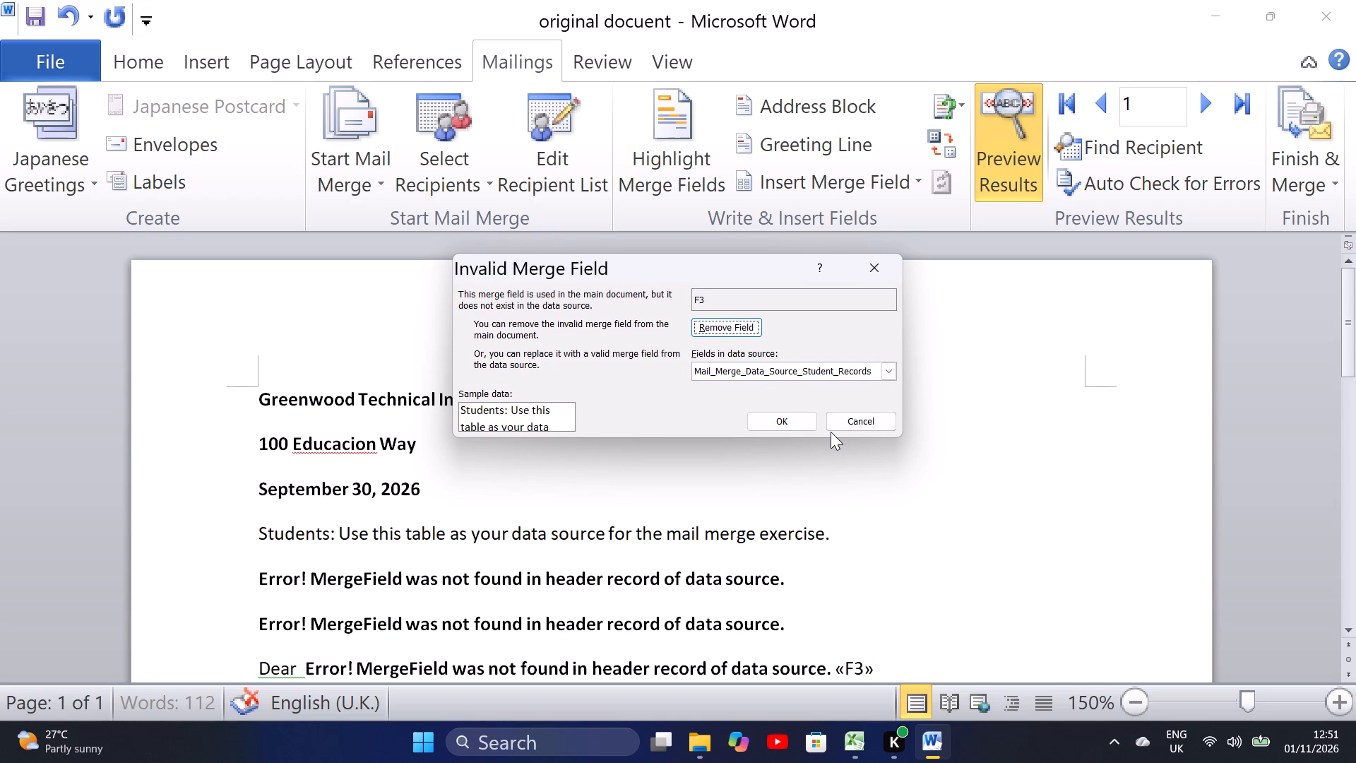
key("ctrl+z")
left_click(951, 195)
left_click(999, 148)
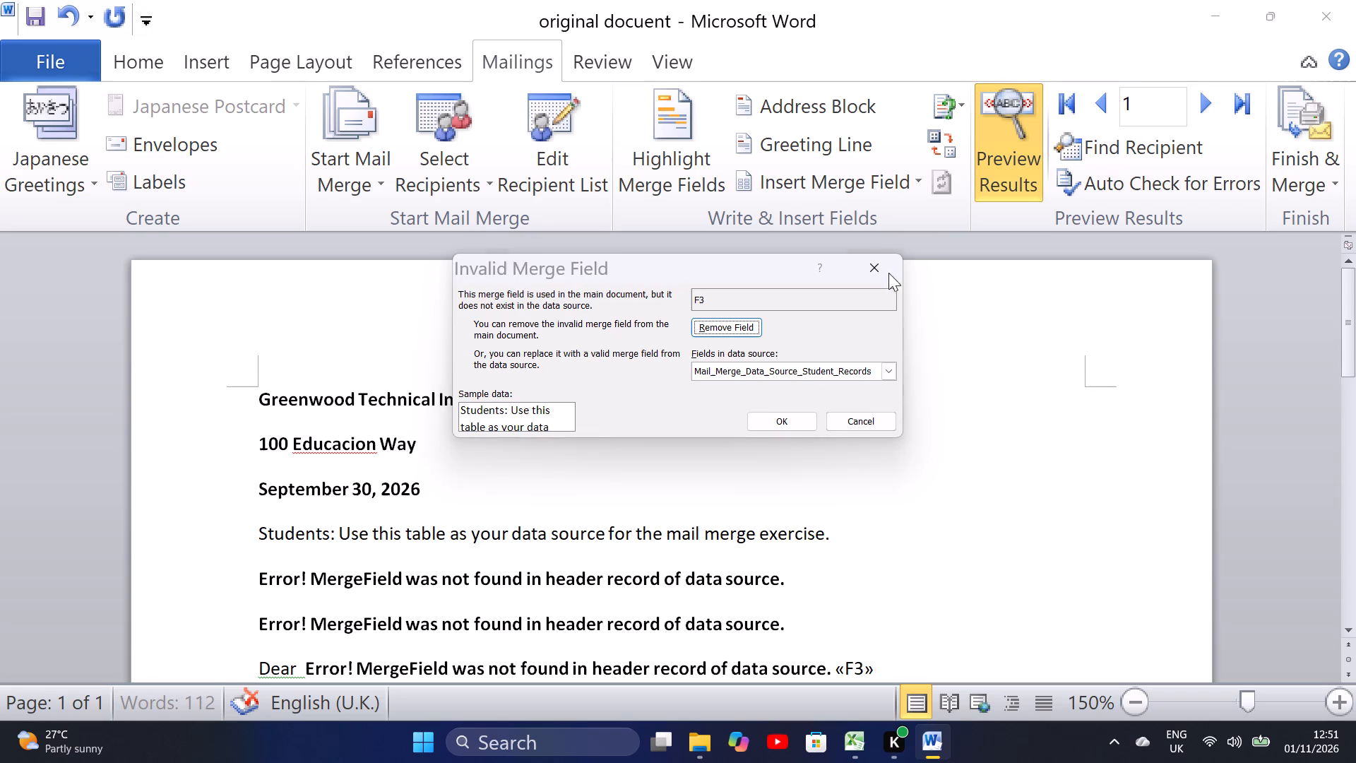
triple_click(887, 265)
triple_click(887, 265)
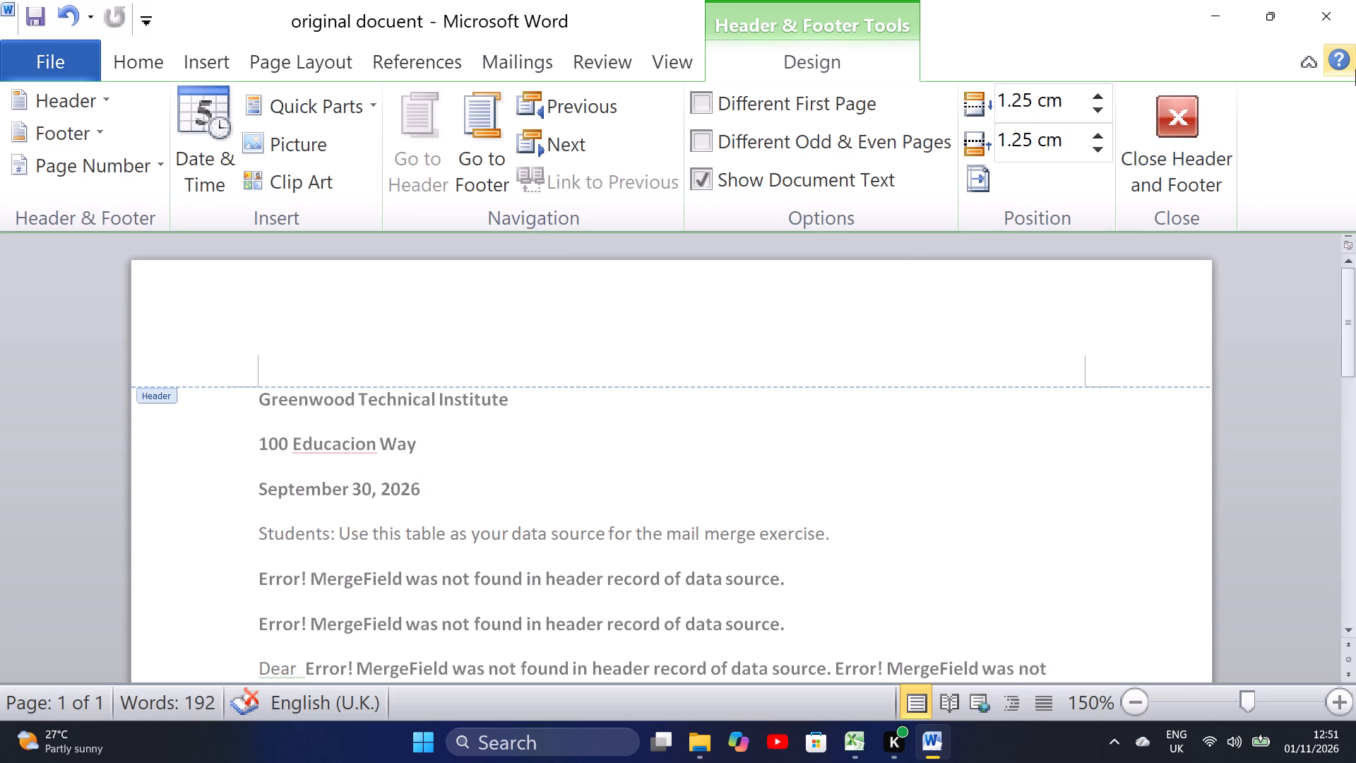
Close "original docuent" without saving its changes.
left_click(1355, 14)
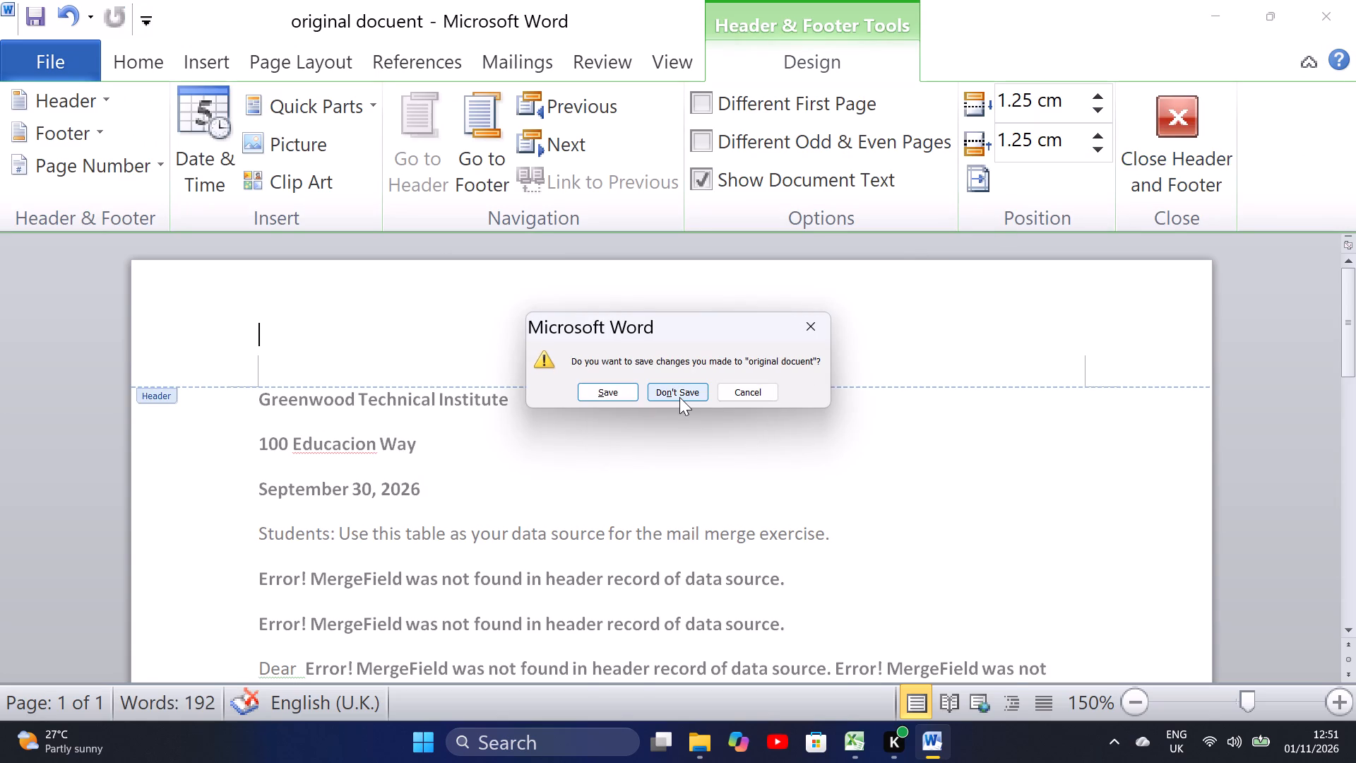
left_click(679, 397)
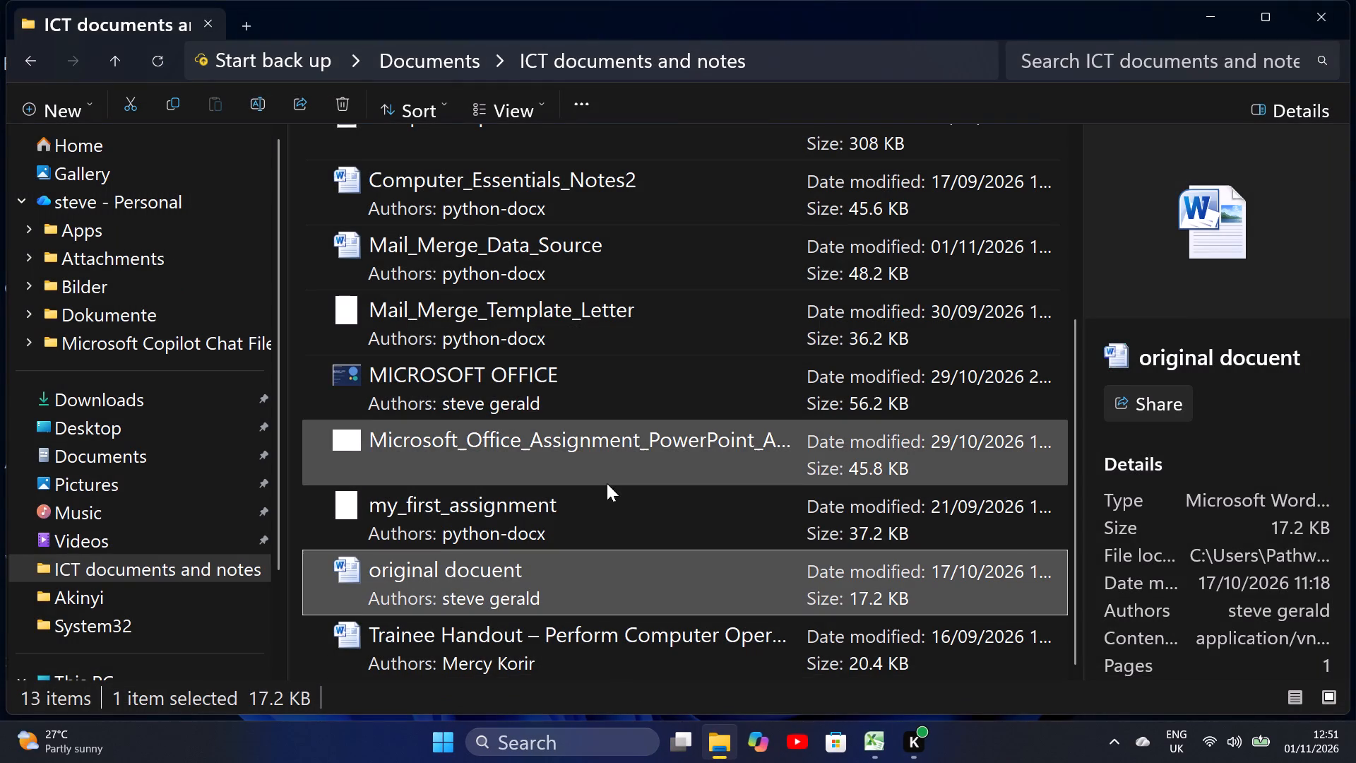